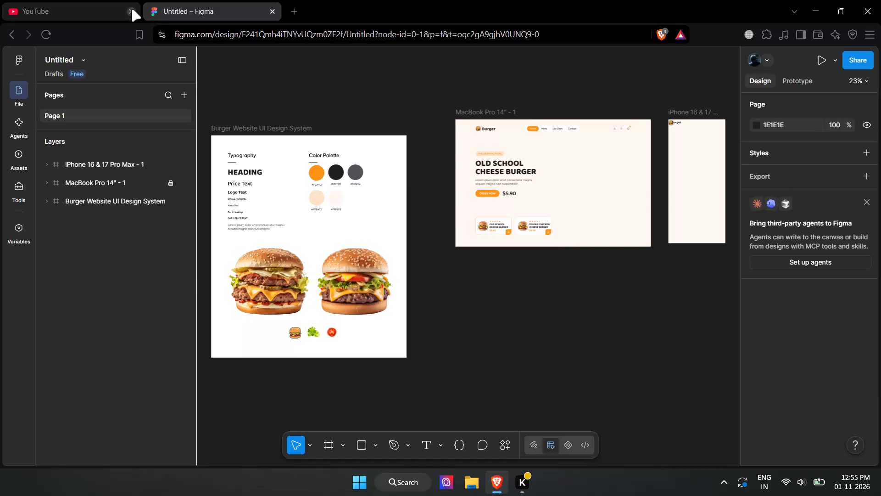
Close the YouTube tab.
{"action": "left_click", "coordinate": [131, 9]}
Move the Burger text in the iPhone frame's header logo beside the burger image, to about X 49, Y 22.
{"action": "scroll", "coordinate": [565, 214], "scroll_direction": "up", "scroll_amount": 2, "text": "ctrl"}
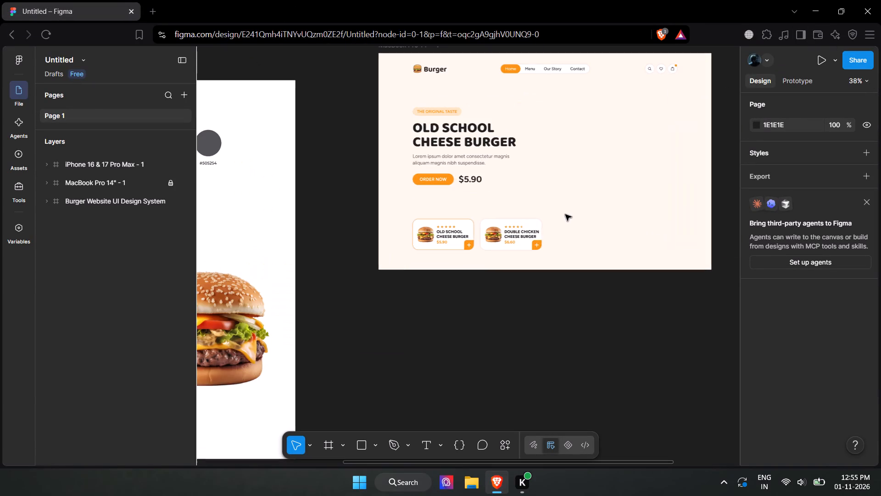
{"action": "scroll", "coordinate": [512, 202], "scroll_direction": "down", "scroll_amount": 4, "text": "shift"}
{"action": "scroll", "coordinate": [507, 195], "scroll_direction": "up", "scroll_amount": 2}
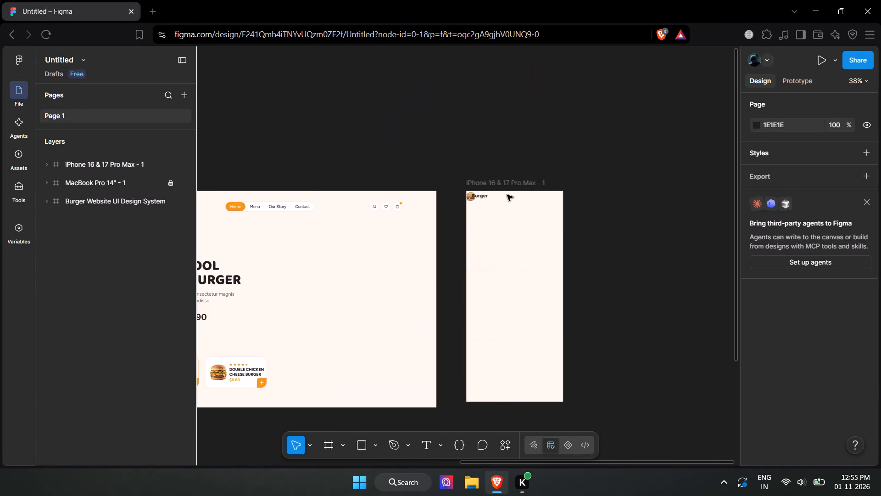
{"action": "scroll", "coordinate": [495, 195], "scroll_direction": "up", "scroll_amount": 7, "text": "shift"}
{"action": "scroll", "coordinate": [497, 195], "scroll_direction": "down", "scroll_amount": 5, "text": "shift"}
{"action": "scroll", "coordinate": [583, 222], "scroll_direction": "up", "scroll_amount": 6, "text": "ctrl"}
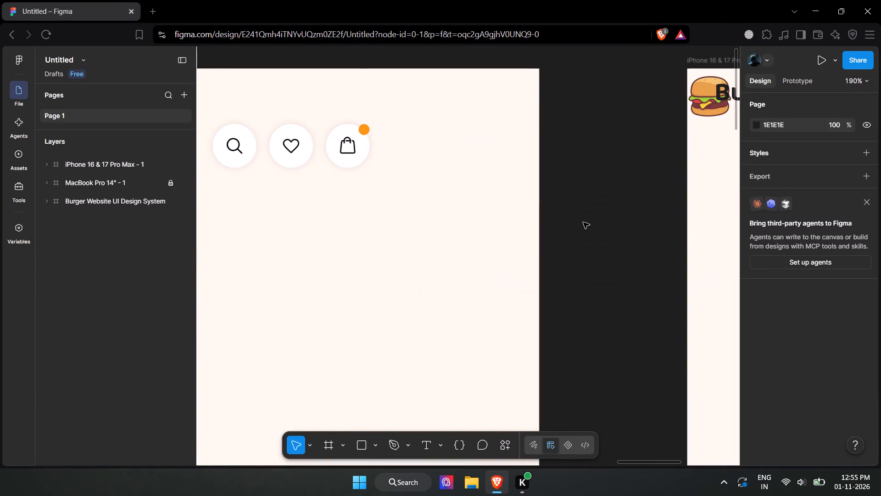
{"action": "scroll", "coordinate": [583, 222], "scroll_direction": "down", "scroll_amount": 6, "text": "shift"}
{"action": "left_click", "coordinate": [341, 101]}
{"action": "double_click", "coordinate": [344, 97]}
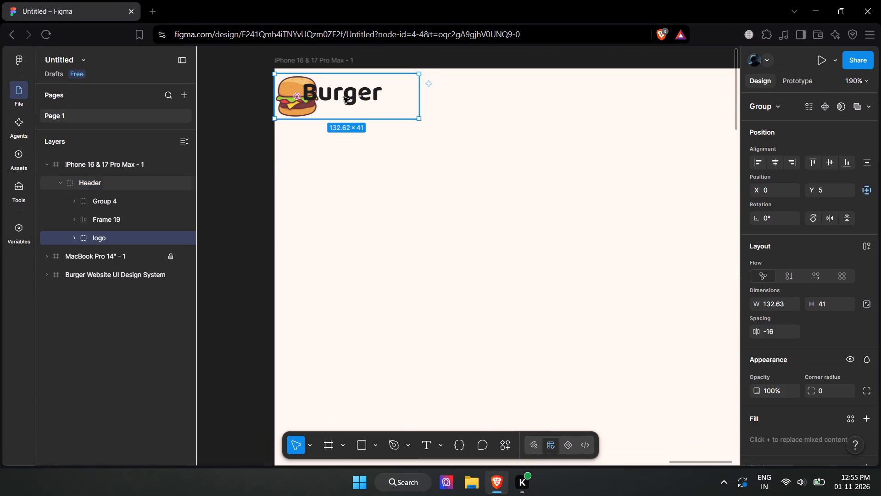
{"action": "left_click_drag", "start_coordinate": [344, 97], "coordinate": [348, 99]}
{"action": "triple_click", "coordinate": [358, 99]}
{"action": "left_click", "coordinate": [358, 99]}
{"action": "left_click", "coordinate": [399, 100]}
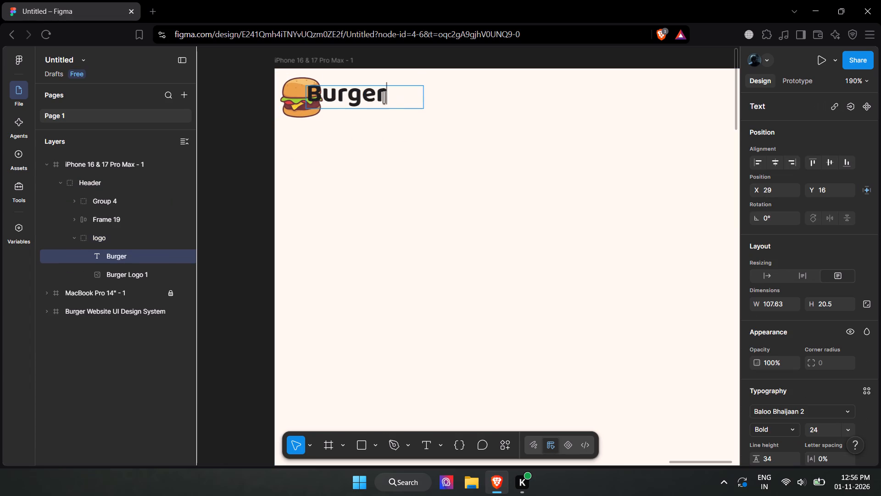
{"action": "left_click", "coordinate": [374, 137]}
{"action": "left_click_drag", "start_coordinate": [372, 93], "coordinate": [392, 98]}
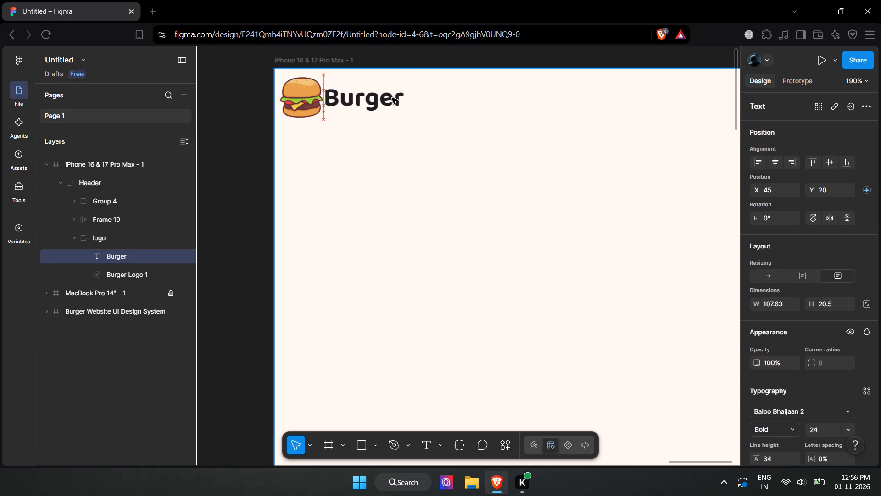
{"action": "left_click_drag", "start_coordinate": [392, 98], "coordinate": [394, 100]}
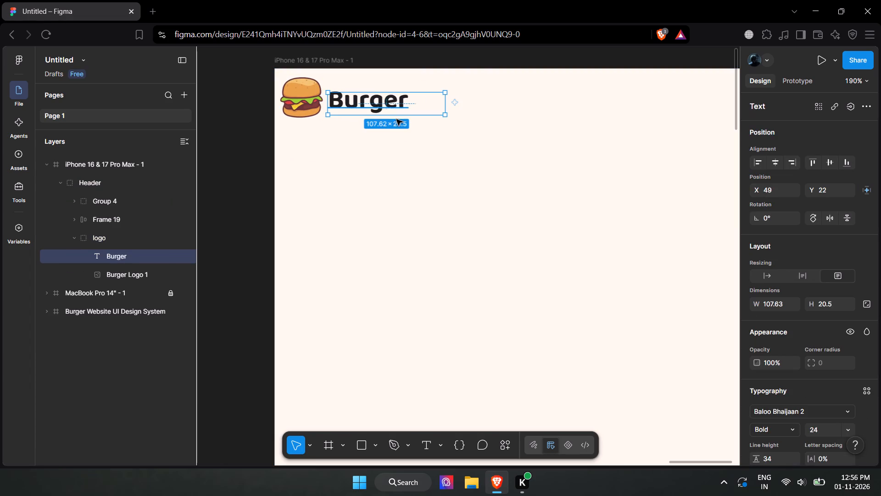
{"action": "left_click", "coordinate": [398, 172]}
Examine the logo and header arrangement in the MacBook Pro 14" frame for comparison with the iPhone frame.
{"action": "scroll", "coordinate": [381, 184], "scroll_direction": "down", "scroll_amount": 2, "text": "ctrl"}
{"action": "scroll", "coordinate": [351, 199], "scroll_direction": "up", "scroll_amount": 11, "text": "shift"}
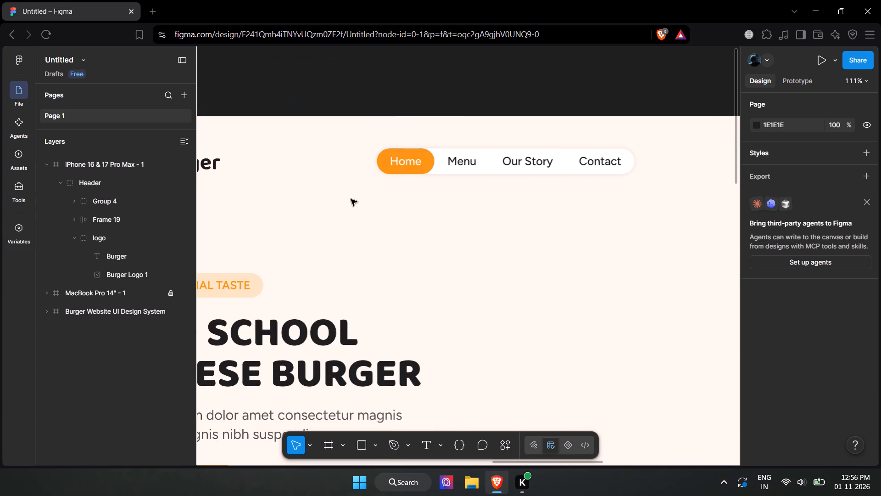
{"action": "scroll", "coordinate": [351, 199], "scroll_direction": "up", "scroll_amount": 8, "text": "shift"}
{"action": "scroll", "coordinate": [360, 199], "scroll_direction": "down", "scroll_amount": 2, "text": "ctrl"}
{"action": "scroll", "coordinate": [407, 193], "scroll_direction": "down", "scroll_amount": 8, "text": "shift"}
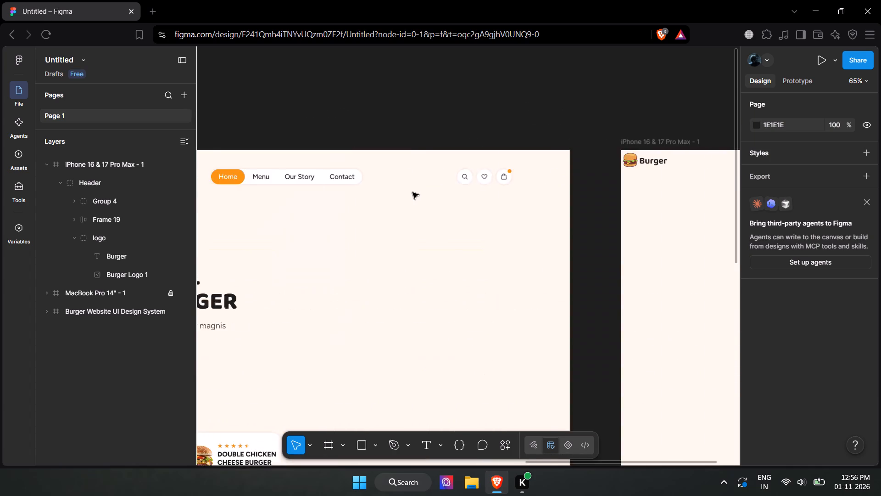
{"action": "scroll", "coordinate": [413, 192], "scroll_direction": "down", "scroll_amount": 3, "text": "shift"}
{"action": "scroll", "coordinate": [413, 192], "scroll_direction": "up", "scroll_amount": 12, "text": "shift"}
{"action": "scroll", "coordinate": [623, 207], "scroll_direction": "up", "scroll_amount": 4, "text": "ctrl"}
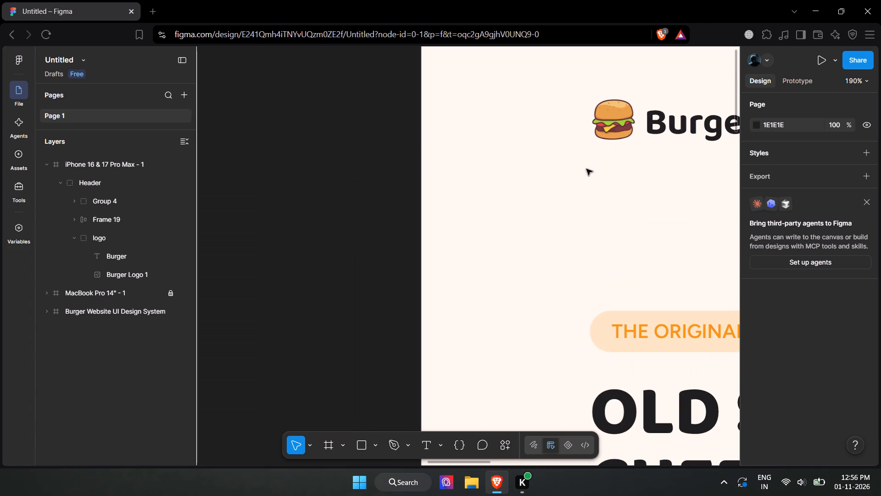
{"action": "scroll", "coordinate": [609, 201], "scroll_direction": "down", "scroll_amount": 4, "text": "shift"}
{"action": "scroll", "coordinate": [556, 199], "scroll_direction": "down", "scroll_amount": 2, "text": "shift"}
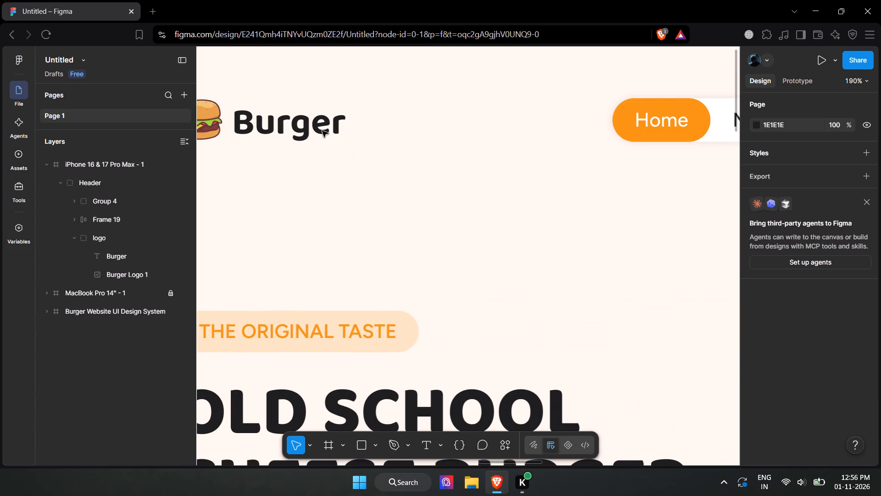
{"action": "left_click", "coordinate": [317, 130]}
{"action": "scroll", "coordinate": [376, 192], "scroll_direction": "down", "scroll_amount": 2, "text": "ctrl"}
{"action": "triple_click", "coordinate": [265, 153]}
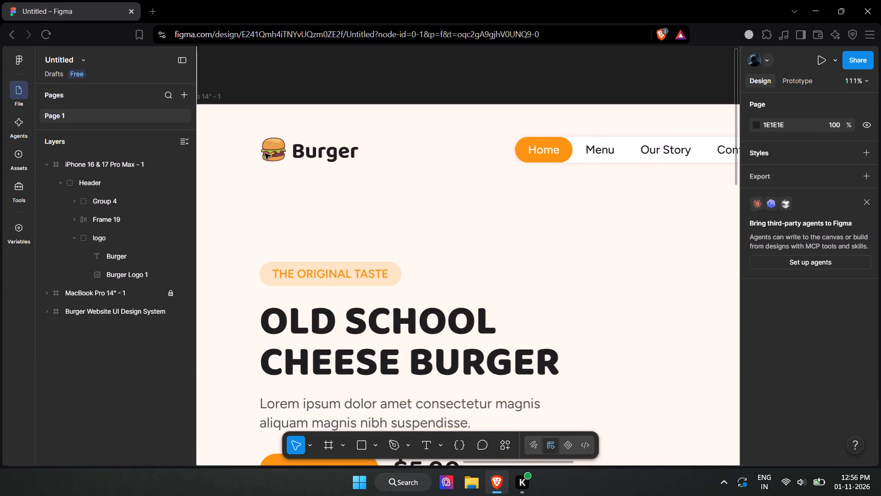
Delete the Header group from the iPhone 16 & 17 Pro Max frame.
{"action": "scroll", "coordinate": [522, 202], "scroll_direction": "down", "scroll_amount": 14, "text": "shift"}
{"action": "left_click", "coordinate": [310, 120]}
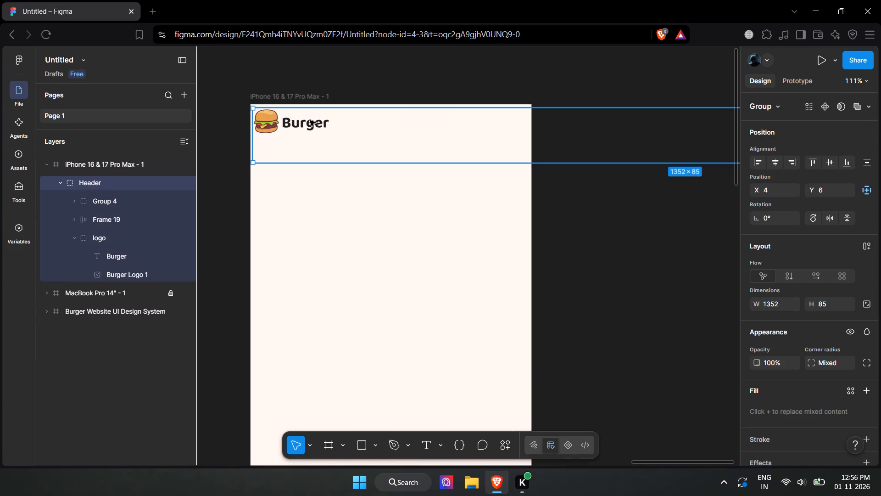
{"action": "key", "text": "Delete"}
Copy the logo group from the MacBook Pro 14" frame's Header and paste it into the iPhone 16 & 17 Pro Max frame.
{"action": "scroll", "coordinate": [343, 200], "scroll_direction": "up", "scroll_amount": 14, "text": "shift"}
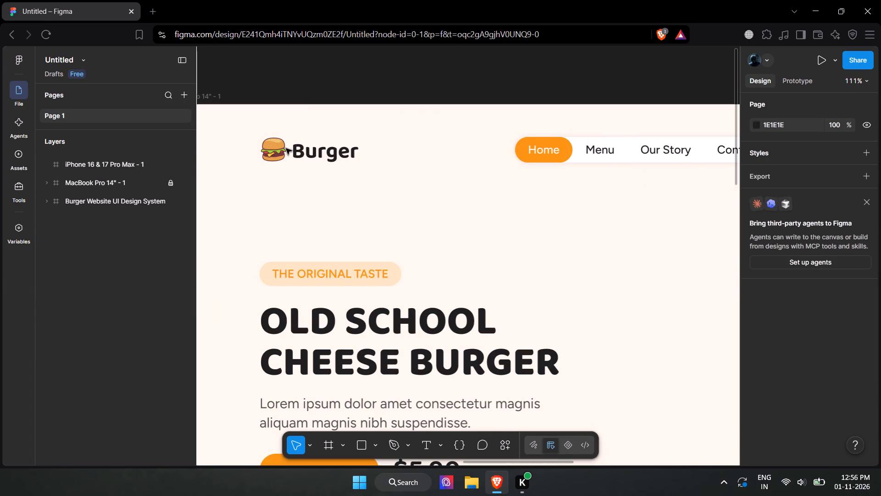
{"action": "left_click", "coordinate": [285, 148]}
{"action": "left_click", "coordinate": [75, 180]}
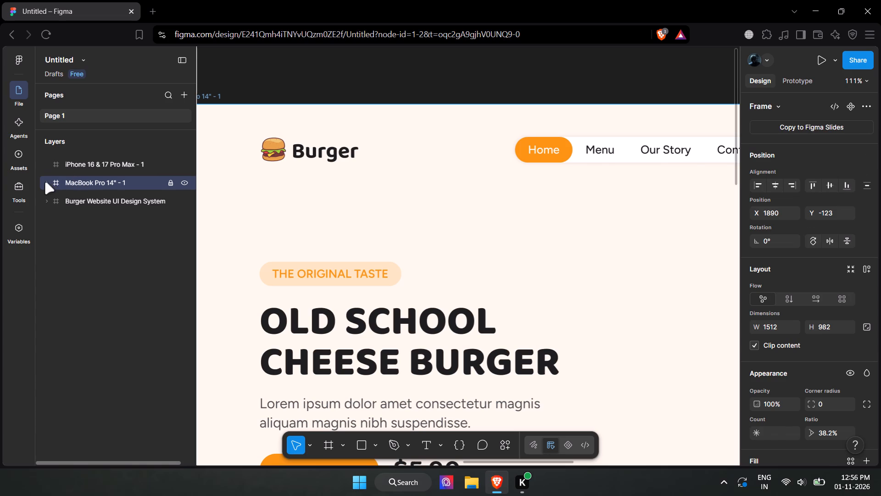
{"action": "left_click", "coordinate": [42, 182]}
{"action": "left_click", "coordinate": [97, 200]}
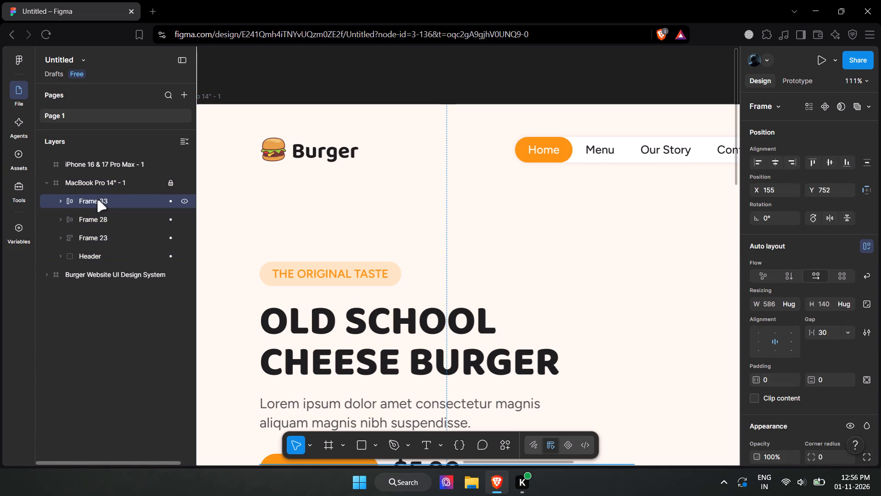
{"action": "left_click", "coordinate": [56, 200]}
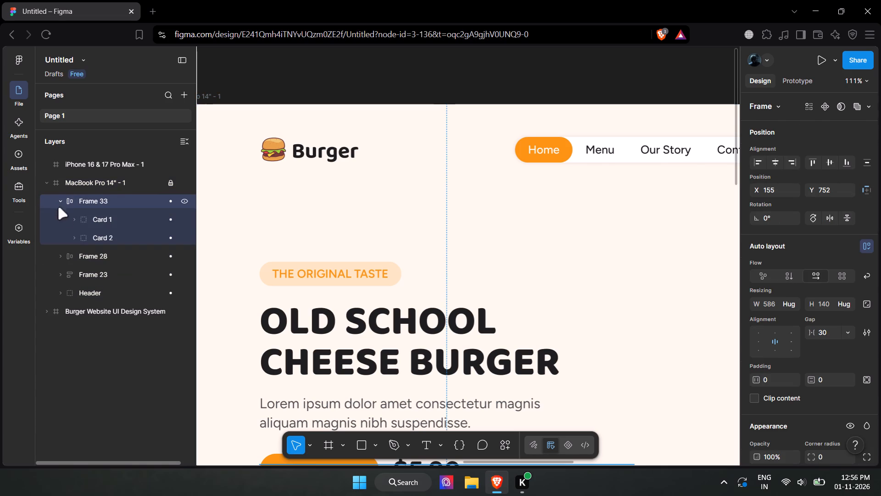
{"action": "left_click", "coordinate": [95, 219]}
{"action": "left_click", "coordinate": [64, 203]}
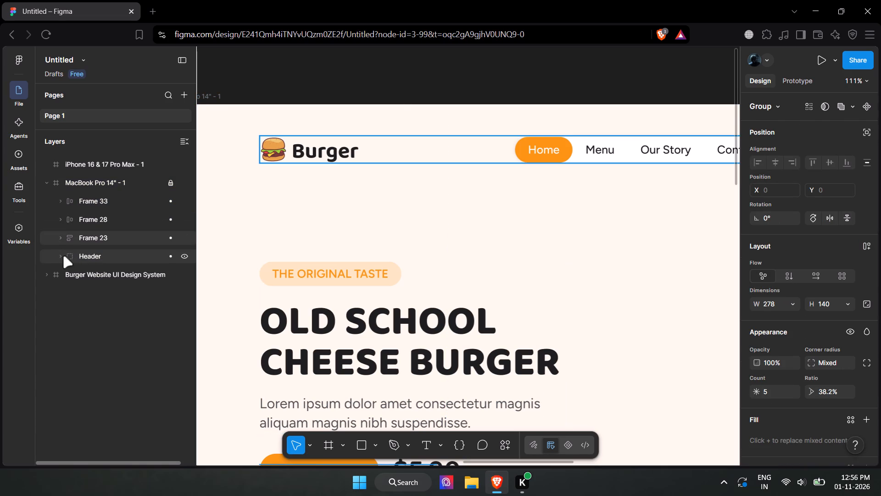
{"action": "left_click", "coordinate": [63, 256]}
{"action": "left_click", "coordinate": [93, 305]}
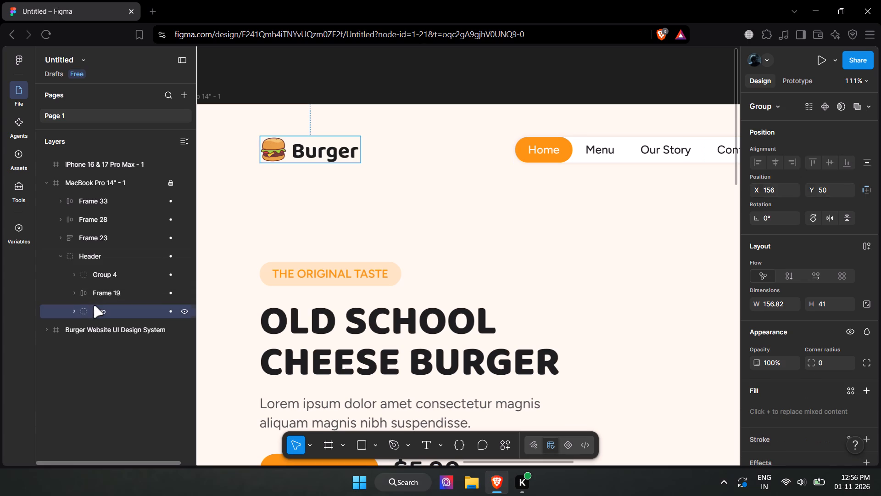
{"action": "key", "text": "ctrl+c"}
{"action": "scroll", "coordinate": [406, 273], "scroll_direction": "down", "scroll_amount": 15, "text": "shift"}
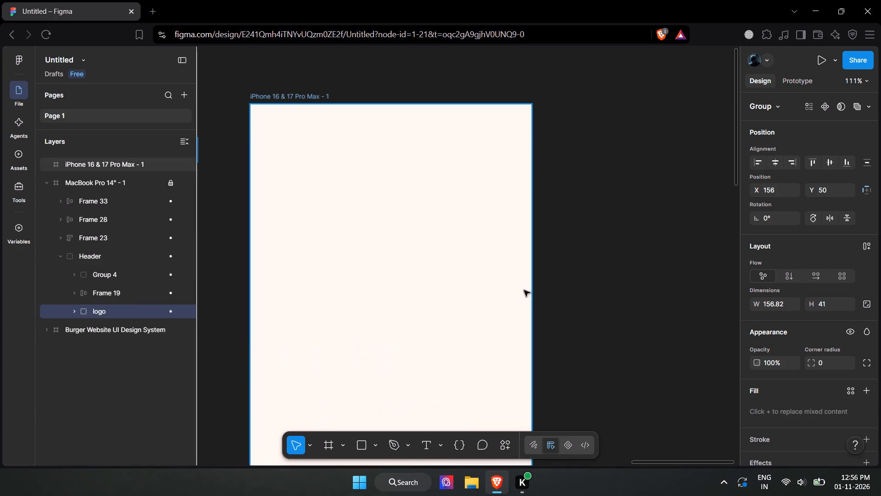
{"action": "left_click", "coordinate": [375, 208]}
{"action": "key", "text": "ctrl+v"}
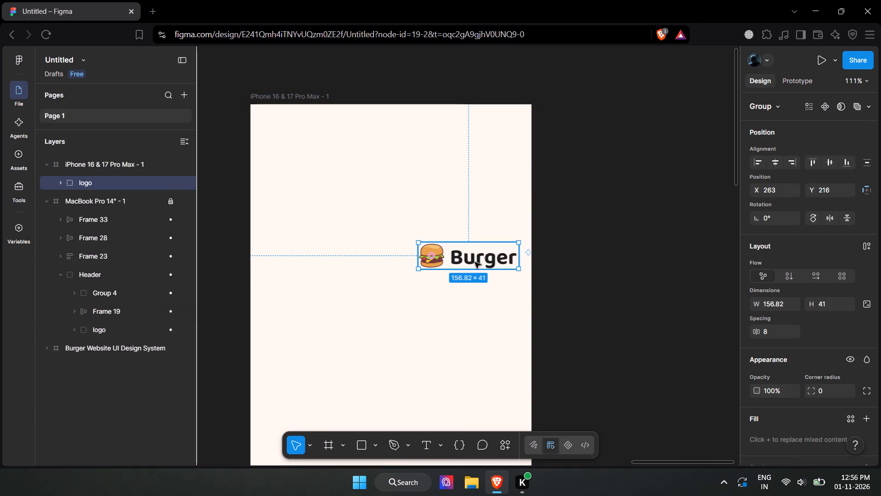
Move the pasted logo to the iPhone frame's upper-left corner, at about X 11, Y 27.
{"action": "left_click_drag", "start_coordinate": [475, 262], "coordinate": [313, 141]}
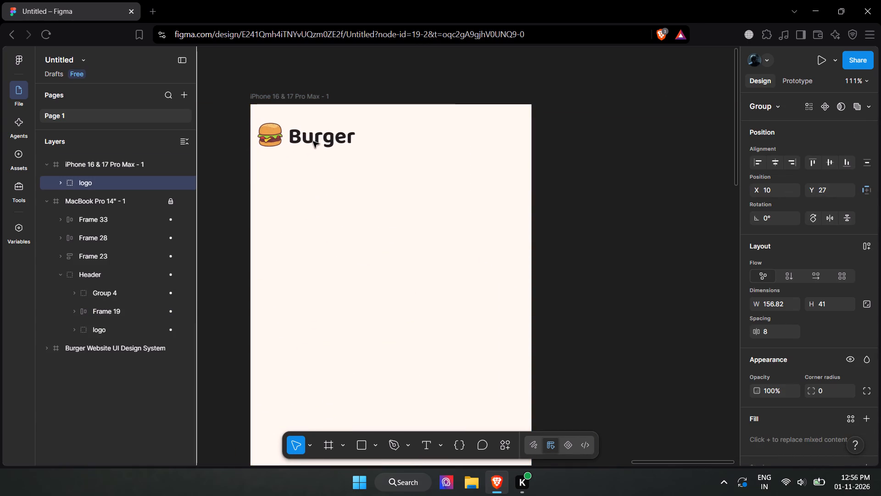
{"action": "left_click_drag", "start_coordinate": [313, 141], "coordinate": [314, 141]}
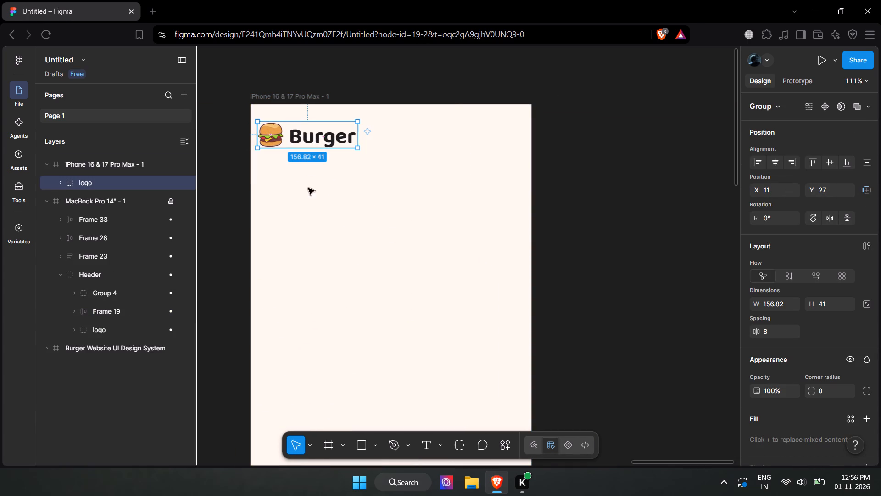
{"action": "left_click", "coordinate": [308, 189]}
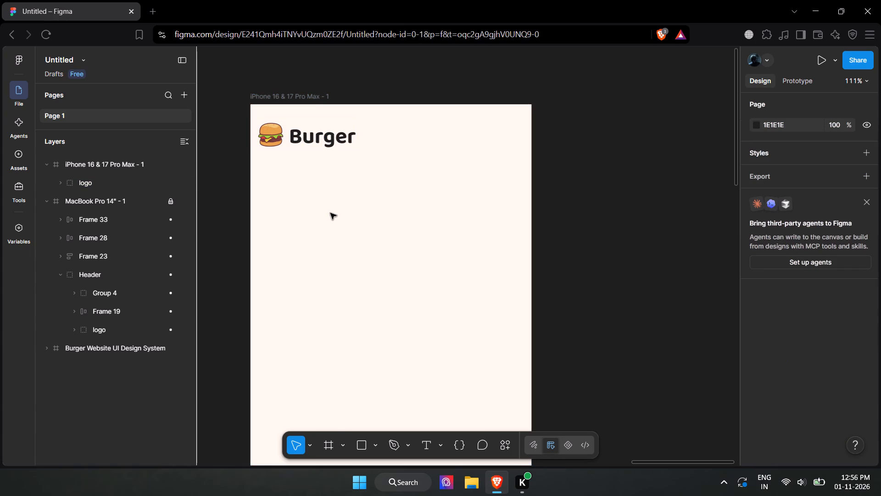
Add a layout guide to the iPhone 16 & 17 Pro Max frame.
{"action": "scroll", "coordinate": [330, 213], "scroll_direction": "up", "scroll_amount": 6, "text": "shift"}
{"action": "scroll", "coordinate": [330, 213], "scroll_direction": "down", "scroll_amount": 5, "text": "shift"}
{"action": "left_click", "coordinate": [434, 188]}
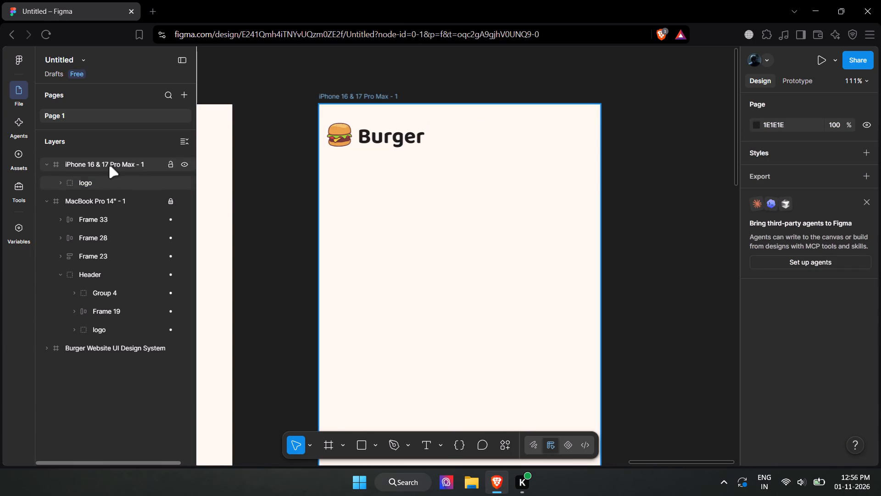
{"action": "left_click", "coordinate": [109, 166]}
{"action": "scroll", "coordinate": [798, 391], "scroll_direction": "down", "scroll_amount": 6}
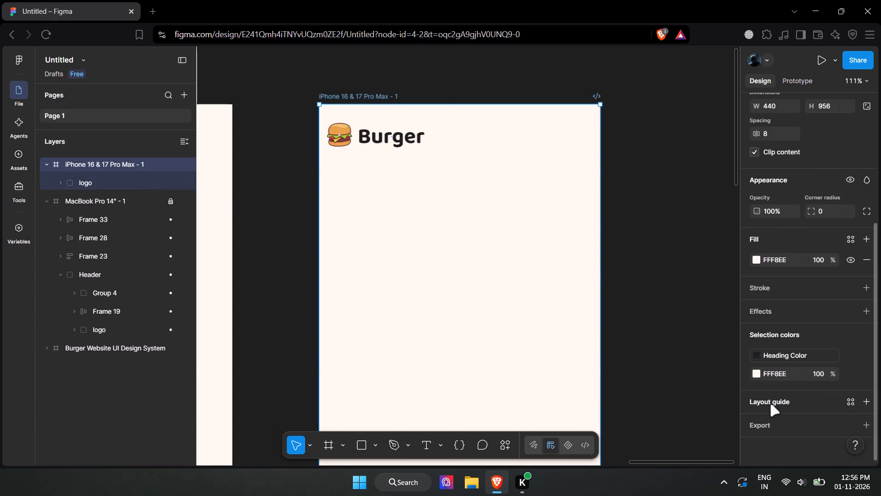
{"action": "left_click", "coordinate": [770, 404]}
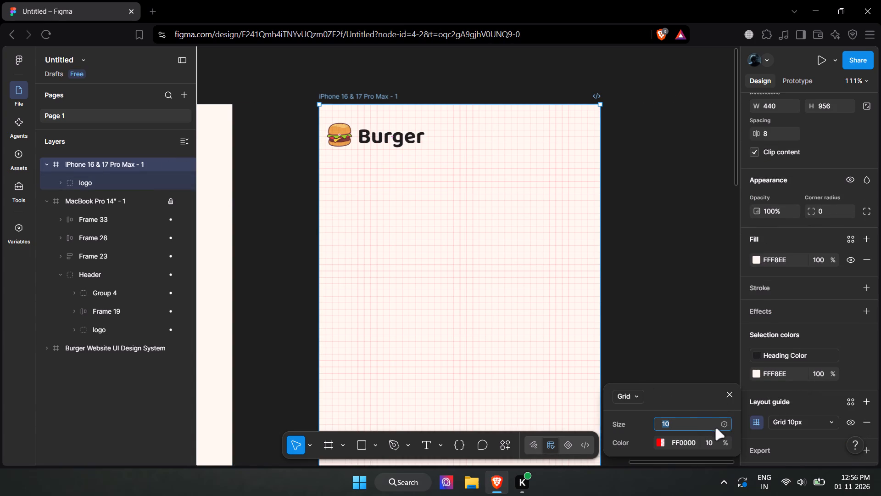
{"action": "scroll", "coordinate": [675, 390], "scroll_direction": "down", "scroll_amount": 4}
Open a new browser tab and search the web for "figma layout grid for phone size", using the corrected spelling.
{"action": "left_click", "coordinate": [150, 2]}
{"action": "left_click", "coordinate": [382, 186]}
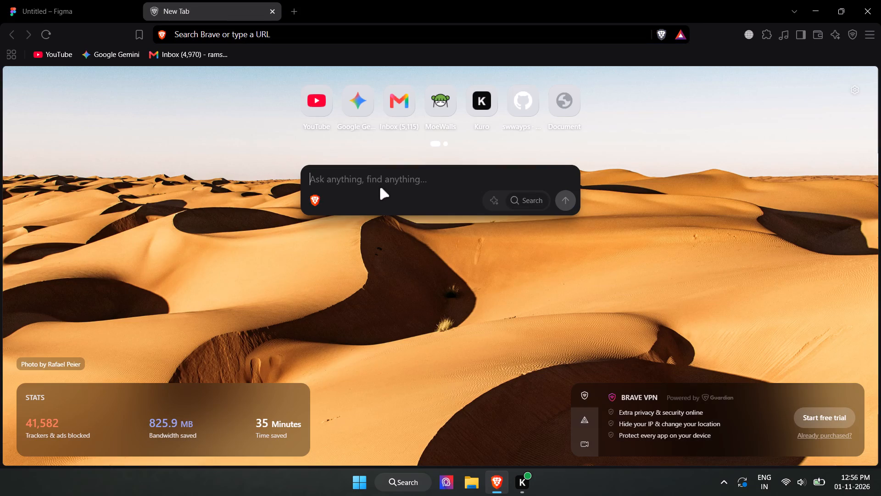
{"action": "left_click", "coordinate": [377, 187]}
{"action": "key", "text": "f"}
{"action": "left_click", "coordinate": [325, 180]}
{"action": "type", "text": "figma la"}
{"action": "type", "text": "yout"}
{"action": "key", "text": "space"}
{"action": "type", "text": "grib for phone"}
{"action": "key", "text": "space"}
{"action": "type", "text": "size"}
{"action": "key", "text": "Return"}
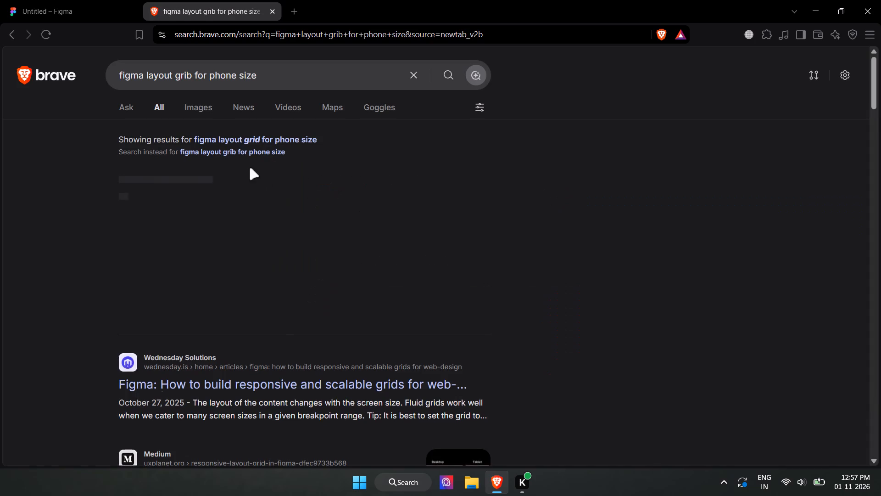
{"action": "left_click", "coordinate": [268, 141]}
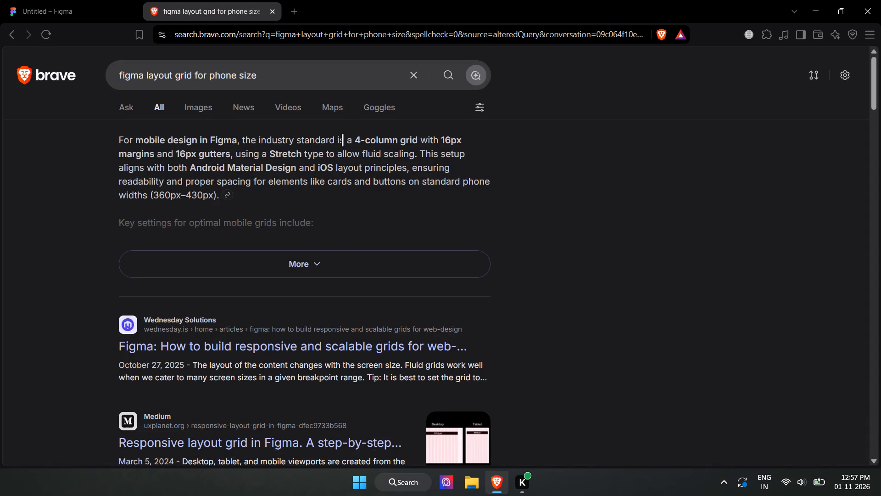
Back in Figma, change the iPhone frame's layout guide from a grid to columns with a count of 4.
{"action": "left_click", "coordinate": [80, 8]}
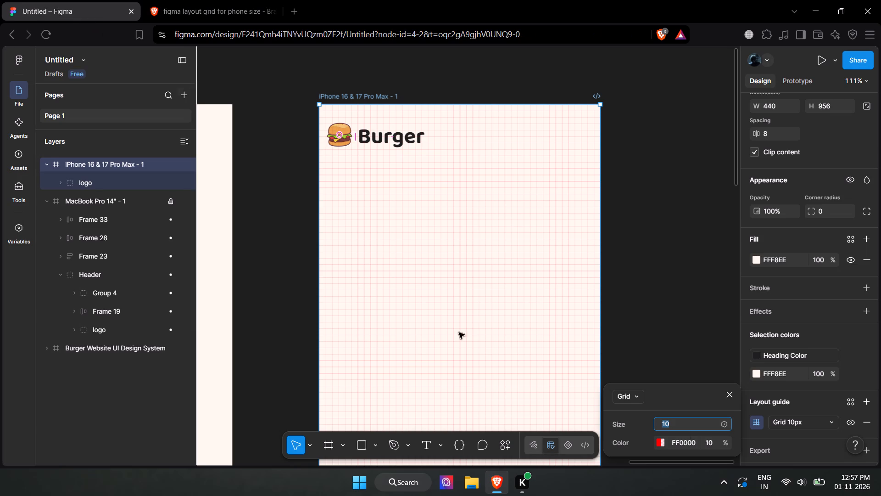
{"action": "left_click", "coordinate": [629, 397]}
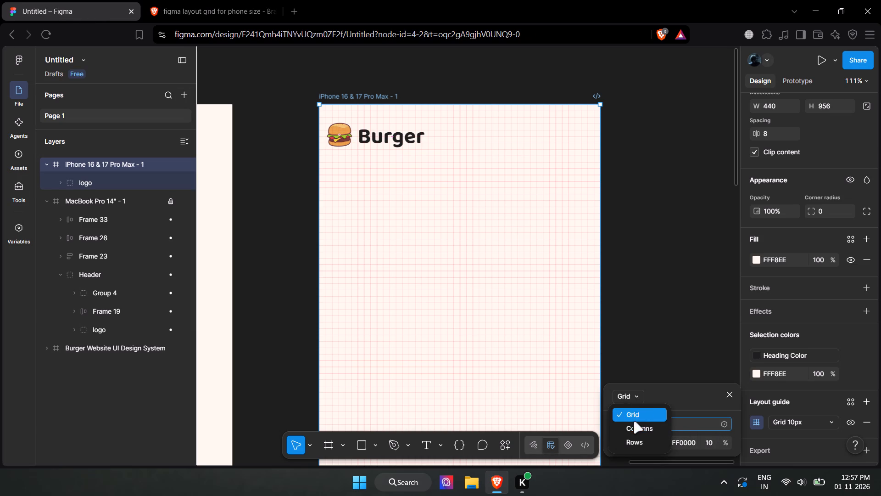
{"action": "left_click", "coordinate": [633, 426]}
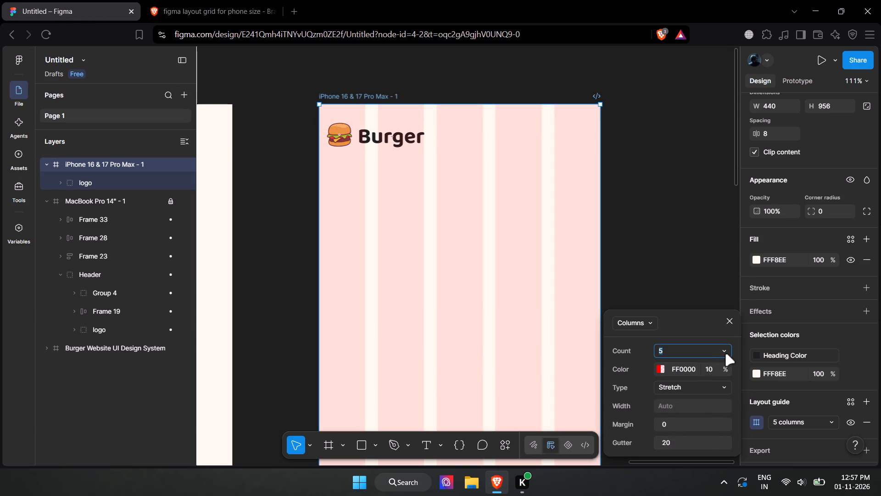
{"action": "left_click", "coordinate": [725, 354]}
{"action": "left_click", "coordinate": [680, 320]}
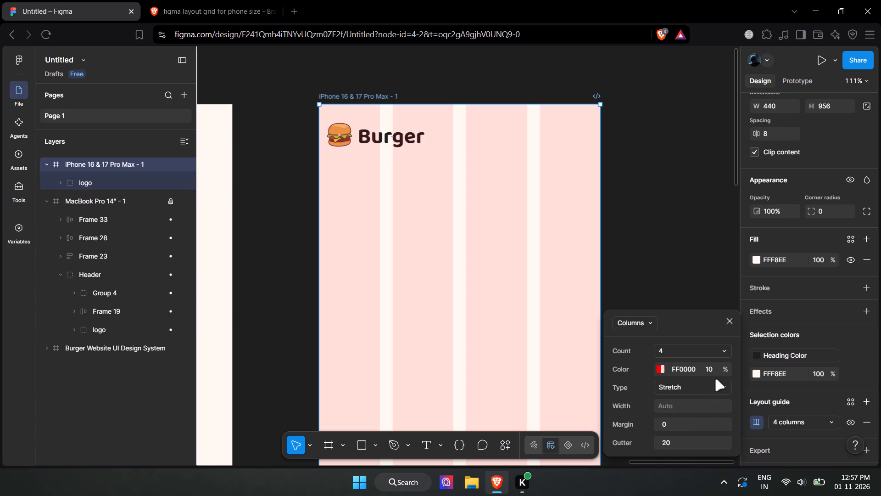
Return to the web search results to check the recommended margin and gutter settings for a mobile grid.
{"action": "left_click", "coordinate": [212, 21]}
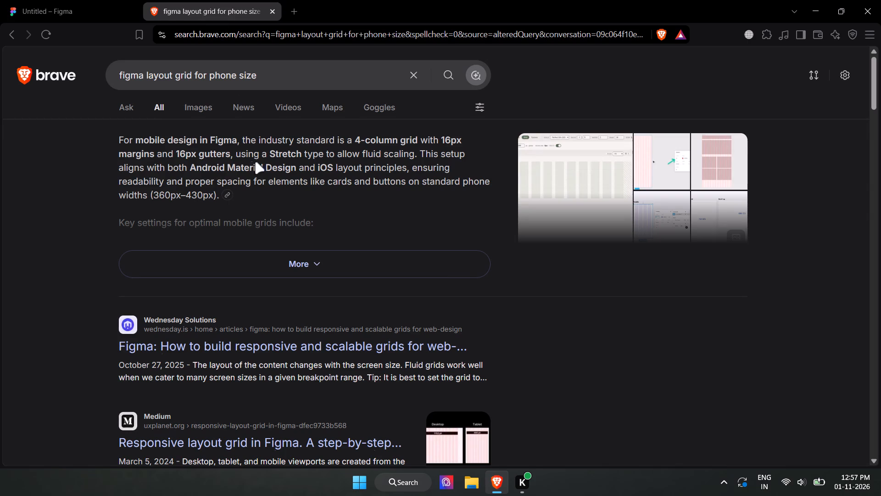
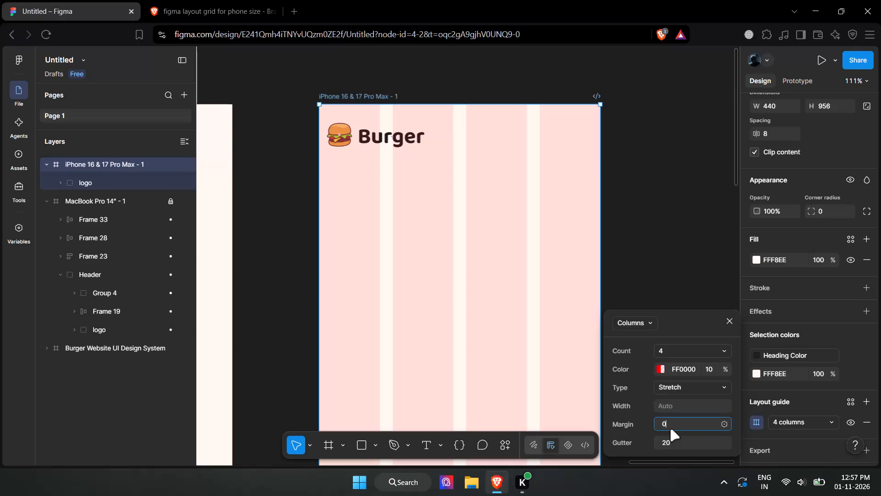
Set the iPhone frame's column layout guide to a margin of 16 and a gutter of 16.
{"action": "type", "text": "16"}
{"action": "left_click", "coordinate": [674, 439]}
{"action": "key", "text": "1"}
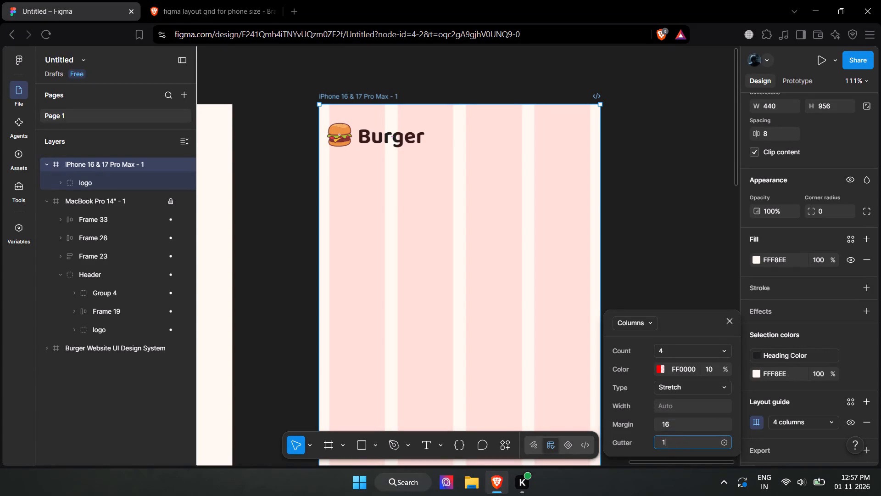
{"action": "key", "text": "6"}
{"action": "left_click", "coordinate": [647, 287]}
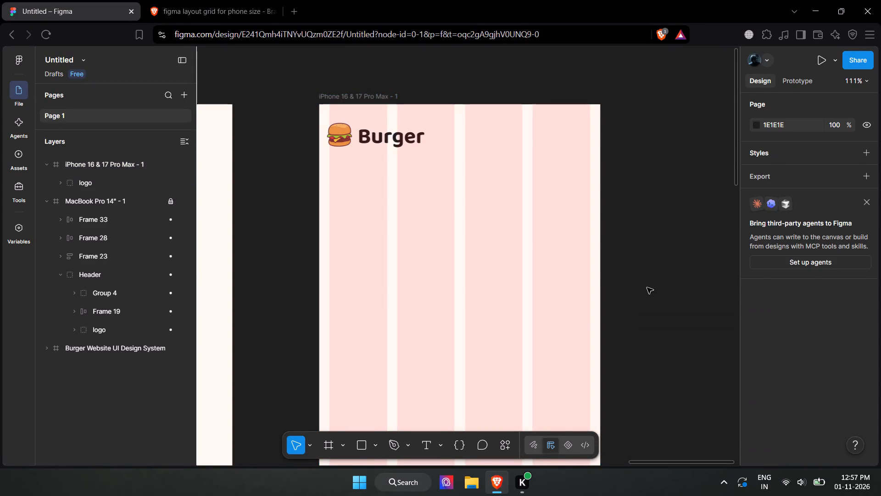
Briefly show the MacBook Pro 14" frame's 12-column layout guide to check its appearance, and hide it again.
{"action": "left_click", "coordinate": [415, 135]}
{"action": "scroll", "coordinate": [773, 380], "scroll_direction": "down", "scroll_amount": 3}
{"action": "scroll", "coordinate": [323, 286], "scroll_direction": "up", "scroll_amount": 3, "text": "shift"}
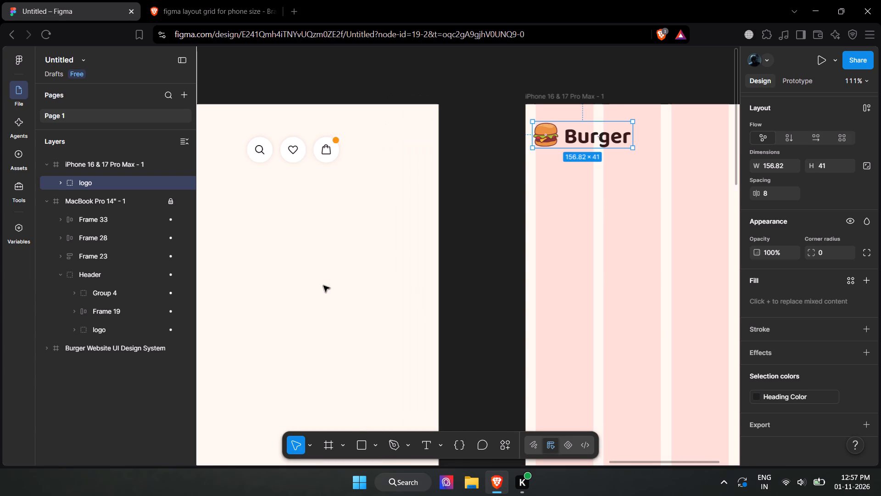
{"action": "left_click", "coordinate": [44, 164]}
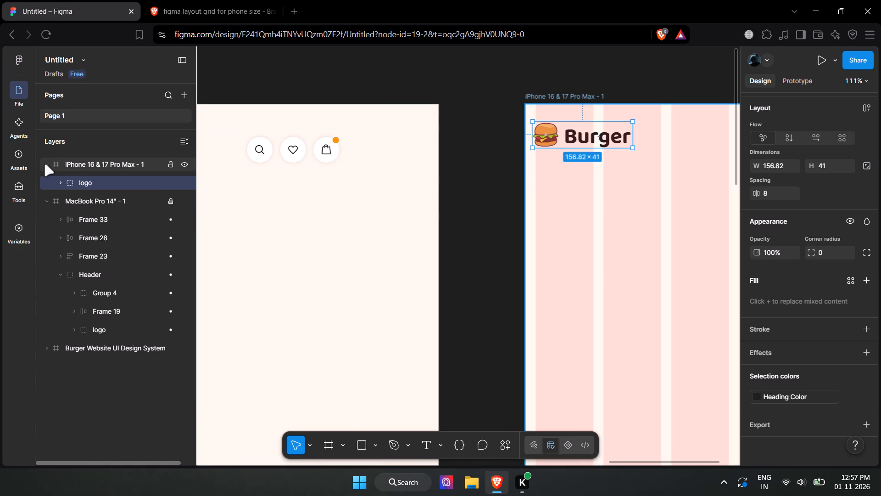
{"action": "left_click", "coordinate": [73, 182]}
{"action": "scroll", "coordinate": [826, 395], "scroll_direction": "up", "scroll_amount": 1}
{"action": "scroll", "coordinate": [826, 396], "scroll_direction": "down", "scroll_amount": 7}
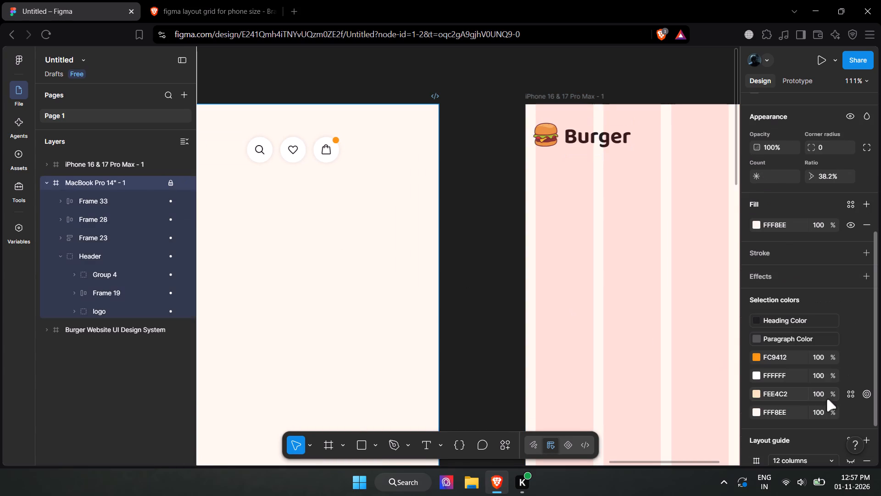
{"action": "left_click", "coordinate": [847, 396]}
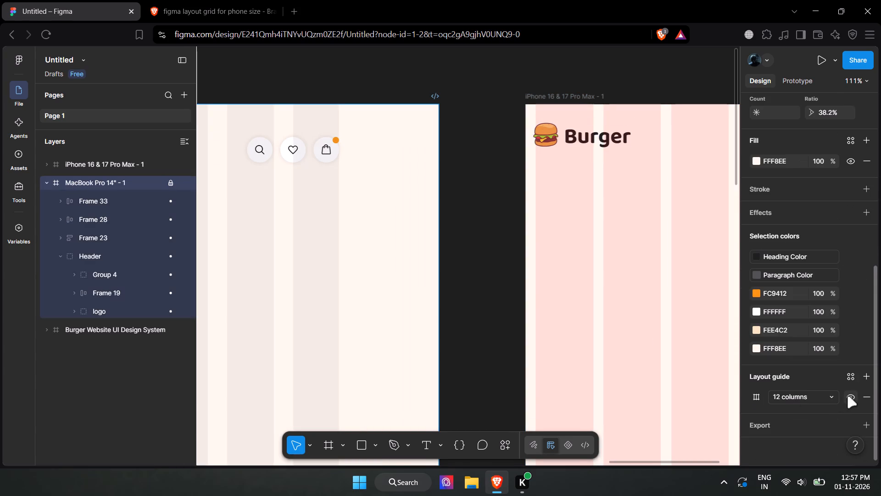
{"action": "left_click", "coordinate": [847, 396]}
{"action": "scroll", "coordinate": [574, 314], "scroll_direction": "down", "scroll_amount": 4, "text": "shift"}
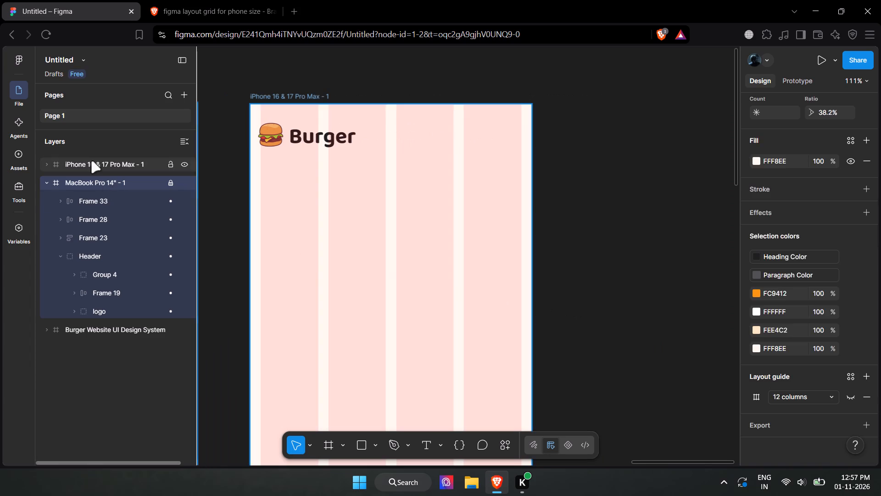
Change the colour of the iPhone frame's column layout guide to a dark neutral shade.
{"action": "left_click", "coordinate": [91, 160]}
{"action": "scroll", "coordinate": [802, 389], "scroll_direction": "down", "scroll_amount": 3}
{"action": "left_click", "coordinate": [758, 394]}
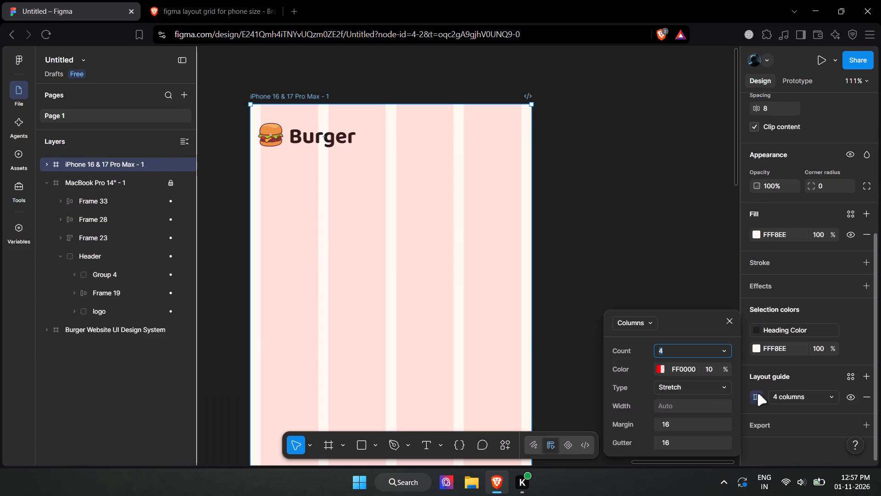
{"action": "left_click", "coordinate": [660, 366]}
{"action": "left_click_drag", "start_coordinate": [552, 234], "coordinate": [396, 220]}
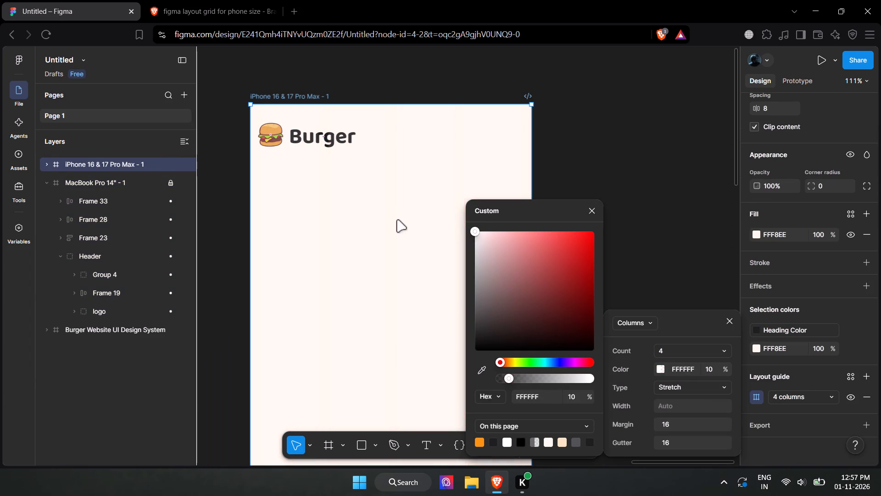
{"action": "left_click_drag", "start_coordinate": [396, 220], "coordinate": [403, 383]}
{"action": "left_click", "coordinate": [648, 193]}
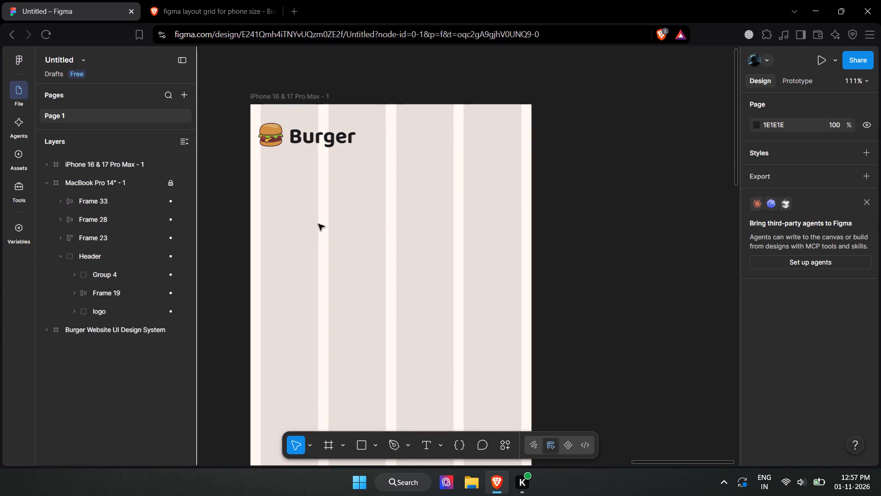
Move the logo in the iPhone frame to X 16, aligning it with the first column's outer edge.
{"action": "scroll", "coordinate": [351, 210], "scroll_direction": "up", "scroll_amount": 1, "text": "shift"}
{"action": "scroll", "coordinate": [363, 155], "scroll_direction": "up", "scroll_amount": 1, "text": "ctrl"}
{"action": "left_click", "coordinate": [326, 115]}
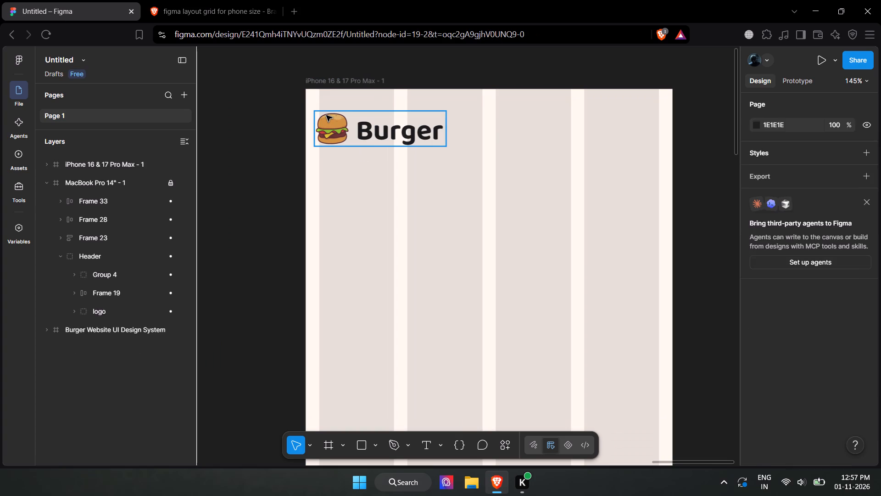
{"action": "left_click_drag", "start_coordinate": [343, 128], "coordinate": [347, 128]}
{"action": "left_click", "coordinate": [371, 212]}
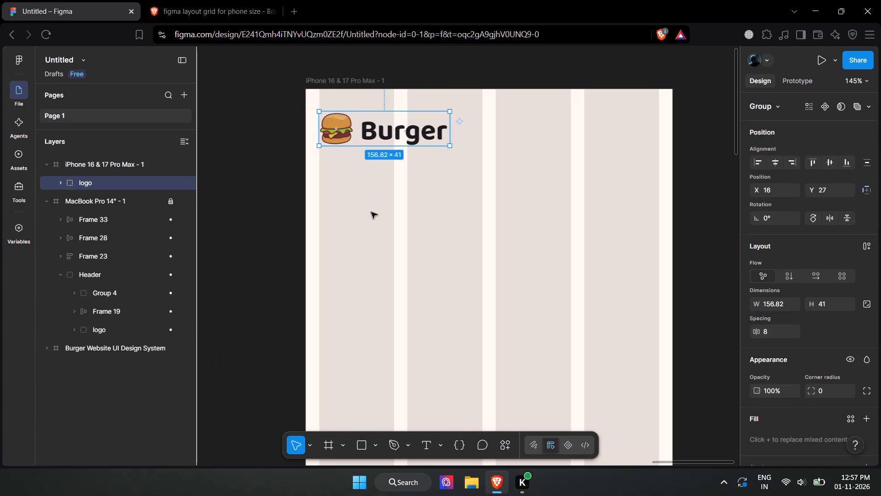
Lock the aspect ratio of the logo group in the iPhone frame.
{"action": "scroll", "coordinate": [374, 212], "scroll_direction": "down", "scroll_amount": 2, "text": "ctrl"}
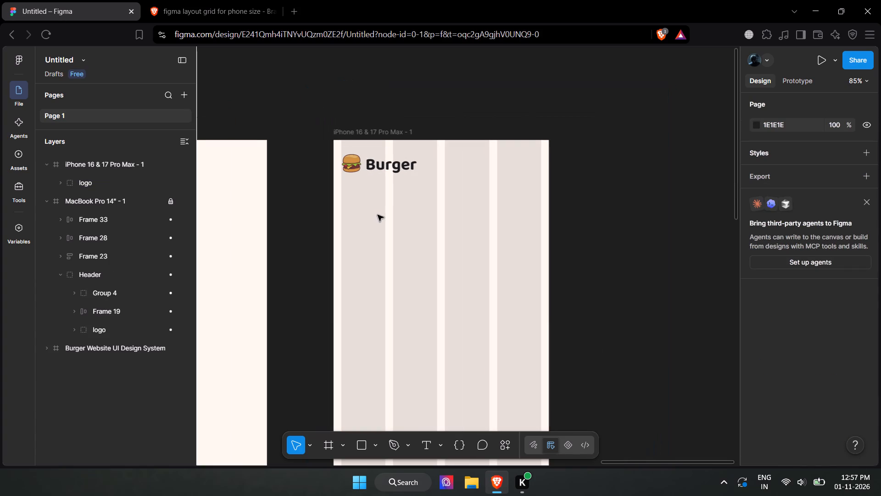
{"action": "scroll", "coordinate": [416, 252], "scroll_direction": "down", "scroll_amount": 2, "text": "ctrl"}
{"action": "scroll", "coordinate": [424, 268], "scroll_direction": "up", "scroll_amount": 5, "text": "shift"}
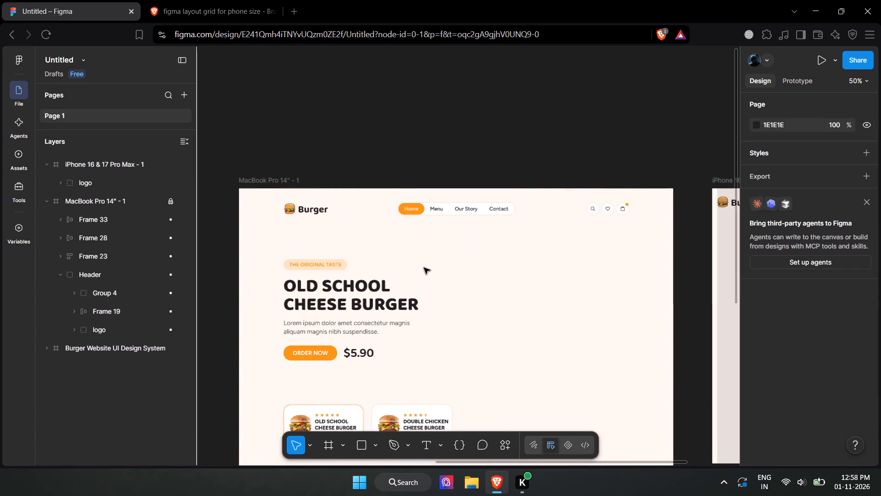
{"action": "scroll", "coordinate": [424, 268], "scroll_direction": "down", "scroll_amount": 2, "text": "shift"}
{"action": "scroll", "coordinate": [424, 268], "scroll_direction": "up", "scroll_amount": 1, "text": "shift"}
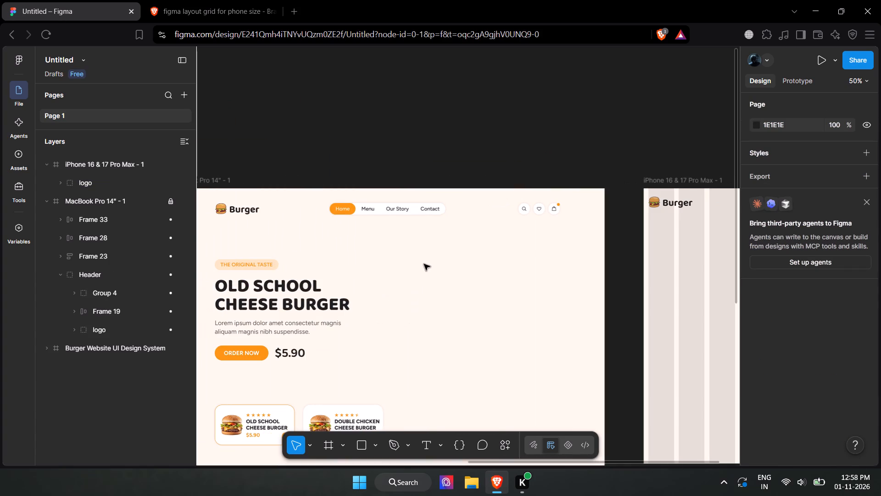
{"action": "scroll", "coordinate": [521, 222], "scroll_direction": "down", "scroll_amount": 1, "text": "shift"}
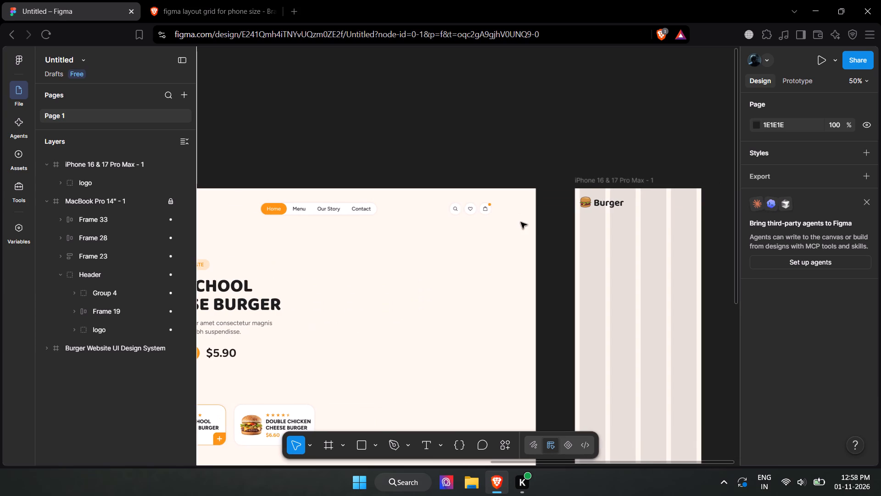
{"action": "scroll", "coordinate": [657, 249], "scroll_direction": "up", "scroll_amount": 5, "text": "ctrl"}
{"action": "scroll", "coordinate": [447, 210], "scroll_direction": "up", "scroll_amount": 1}
{"action": "left_click", "coordinate": [394, 121]}
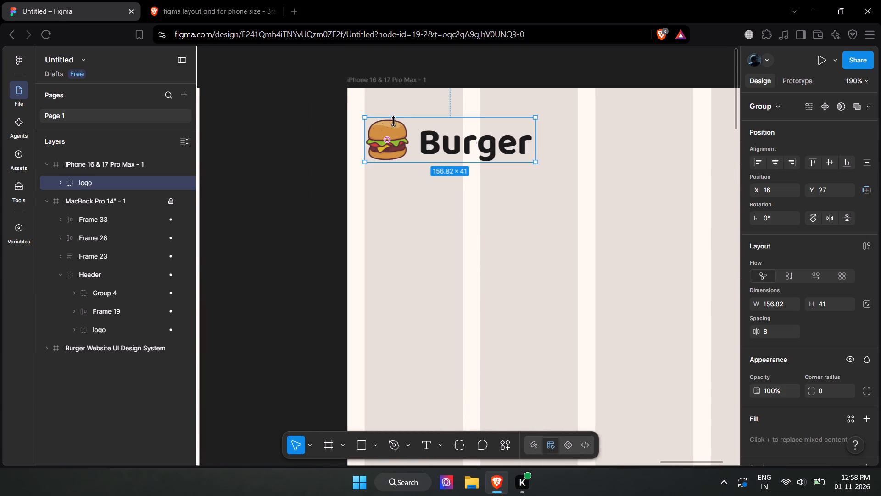
{"action": "scroll", "coordinate": [796, 372], "scroll_direction": "down", "scroll_amount": 1}
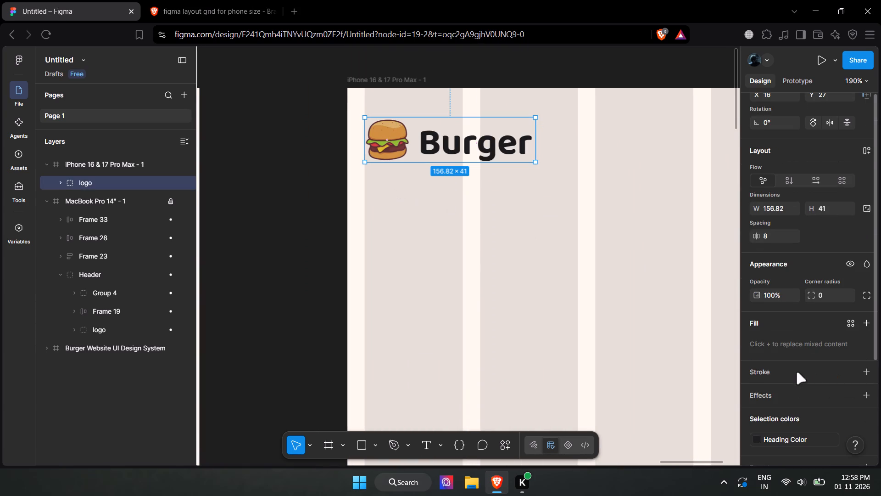
{"action": "scroll", "coordinate": [791, 369], "scroll_direction": "up", "scroll_amount": 1}
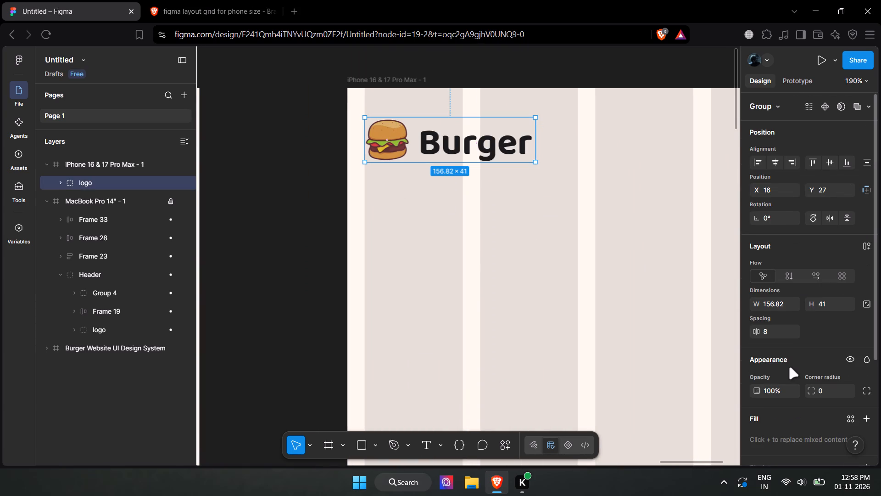
{"action": "left_click", "coordinate": [867, 309]}
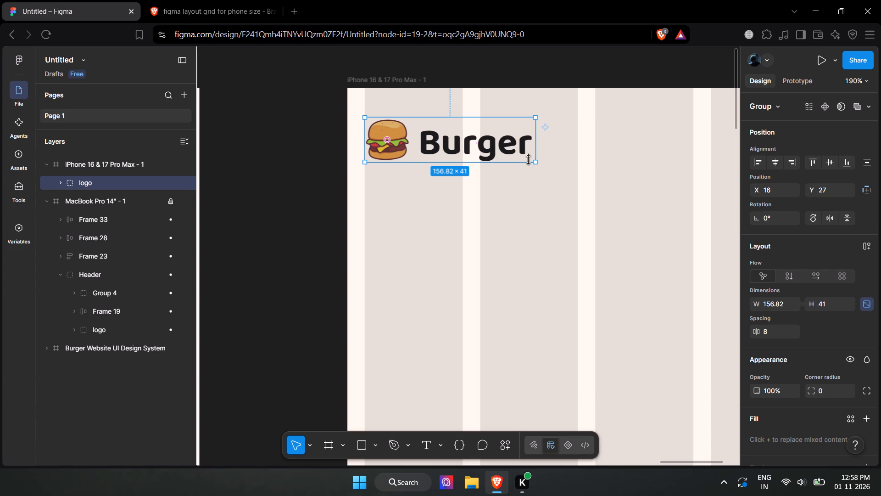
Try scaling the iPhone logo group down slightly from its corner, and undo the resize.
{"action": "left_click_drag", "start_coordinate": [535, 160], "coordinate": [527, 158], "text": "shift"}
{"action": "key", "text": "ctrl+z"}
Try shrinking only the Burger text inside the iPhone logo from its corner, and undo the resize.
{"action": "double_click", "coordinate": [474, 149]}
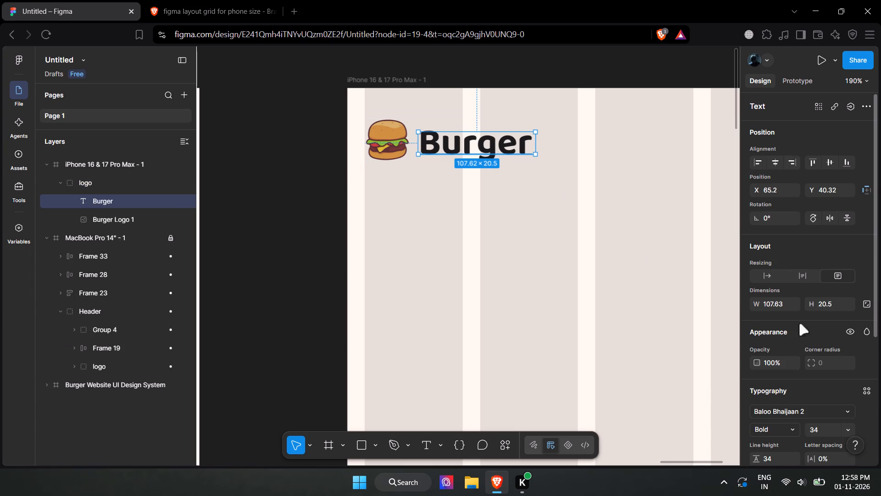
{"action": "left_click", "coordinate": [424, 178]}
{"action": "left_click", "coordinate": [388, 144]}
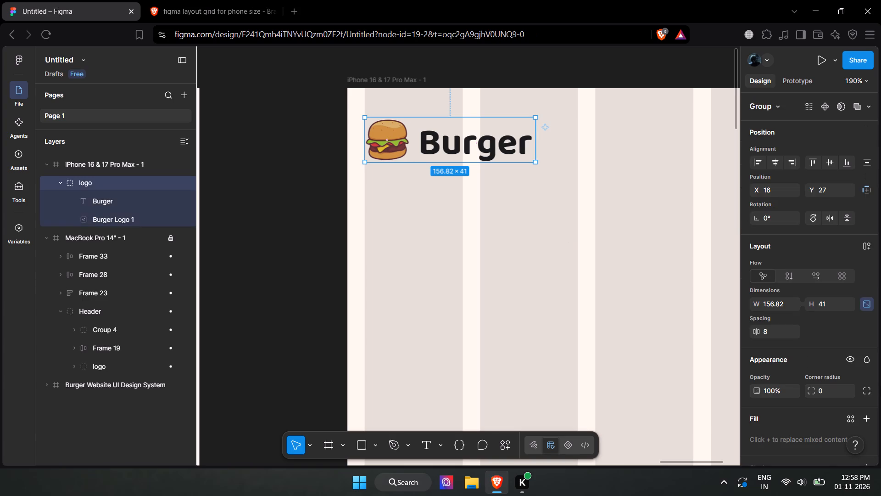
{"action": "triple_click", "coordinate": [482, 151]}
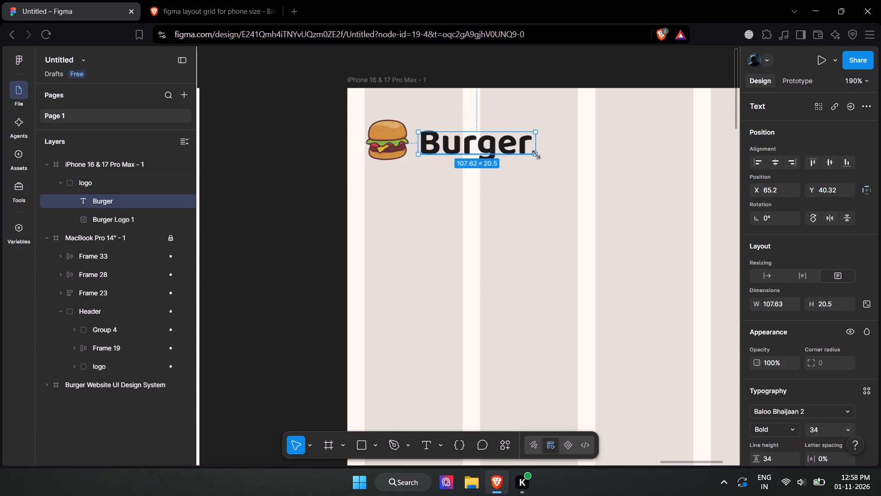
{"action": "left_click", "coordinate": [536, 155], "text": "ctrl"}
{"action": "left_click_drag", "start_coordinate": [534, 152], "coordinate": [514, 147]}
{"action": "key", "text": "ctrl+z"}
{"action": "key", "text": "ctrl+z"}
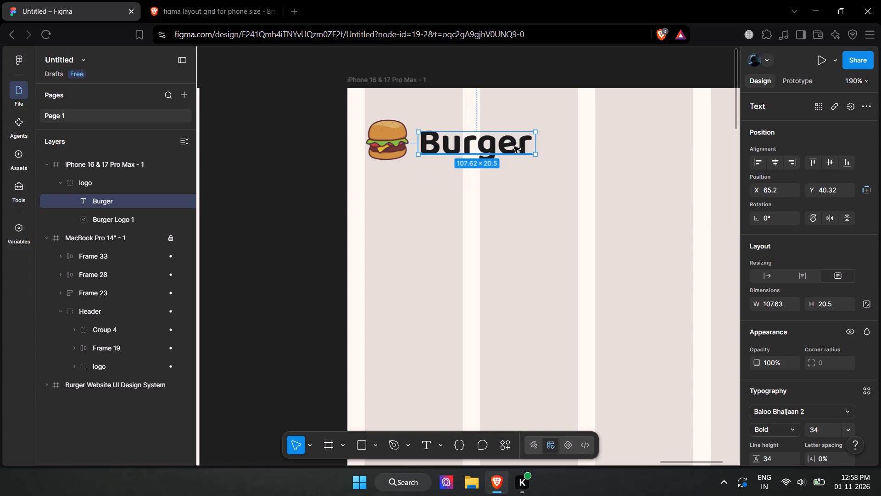
Select the whole logo group in the iPhone frame and scale it down proportionally to about 106 wide.
{"action": "double_click", "coordinate": [484, 151]}
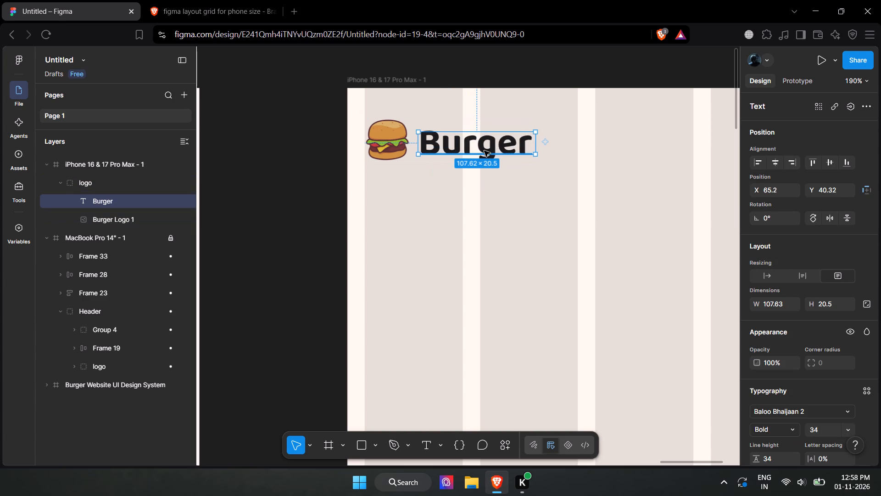
{"action": "double_click", "coordinate": [377, 145]}
{"action": "triple_click", "coordinate": [488, 145]}
{"action": "left_click", "coordinate": [390, 148]}
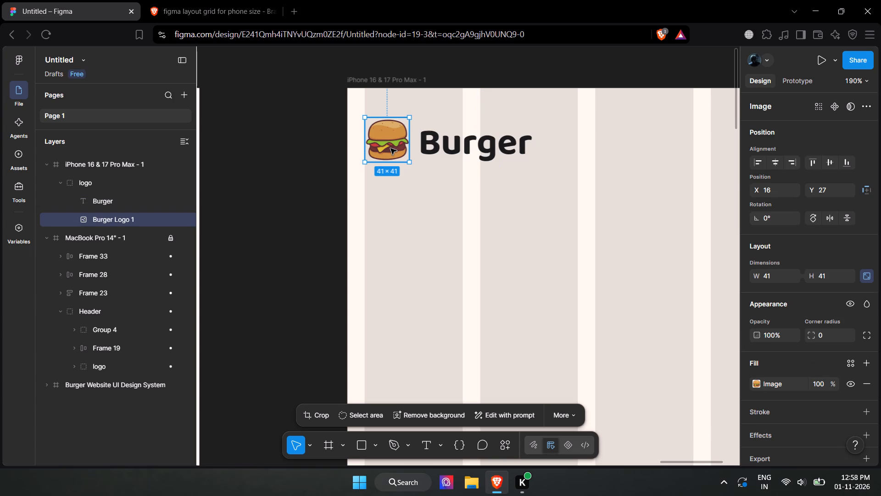
{"action": "left_click", "coordinate": [463, 258]}
{"action": "left_click_drag", "start_coordinate": [374, 177], "coordinate": [506, 142]}
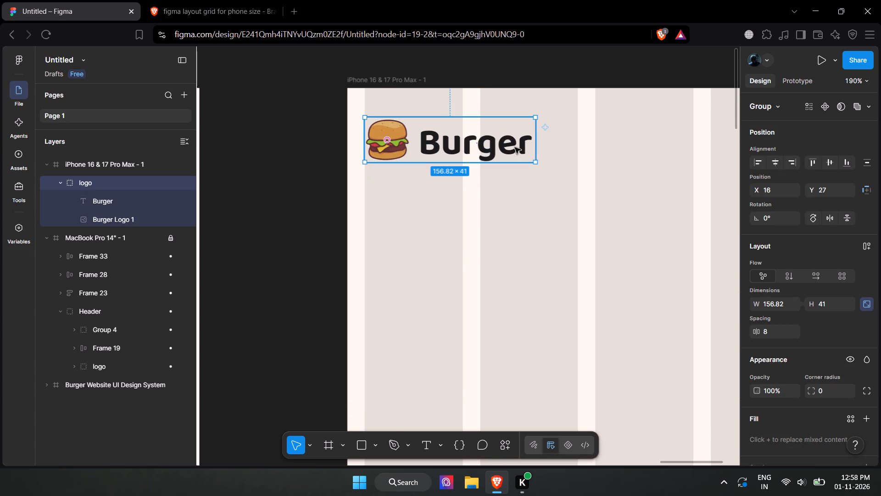
{"action": "left_click", "coordinate": [537, 163], "text": "ctrl"}
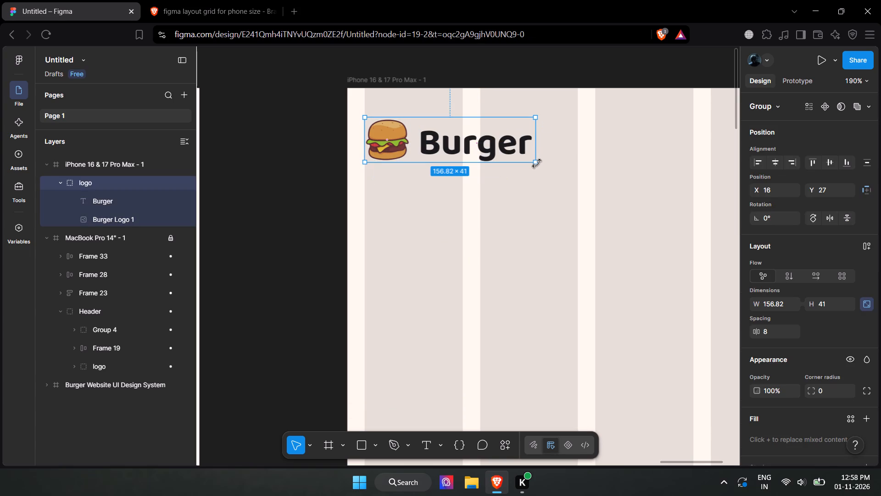
{"action": "left_click_drag", "start_coordinate": [535, 163], "coordinate": [532, 162], "text": "shift"}
{"action": "left_click_drag", "start_coordinate": [532, 162], "coordinate": [507, 148], "text": "shift"}
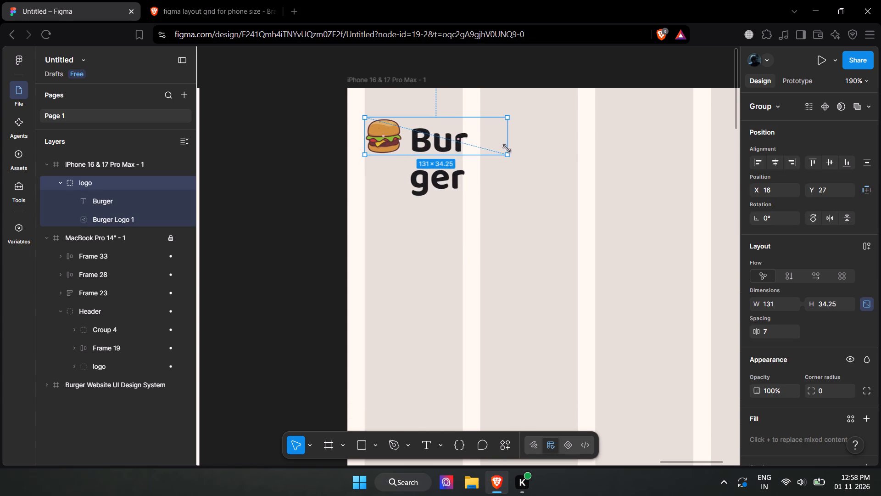
{"action": "left_click_drag", "start_coordinate": [507, 148], "coordinate": [491, 140], "text": "shift"}
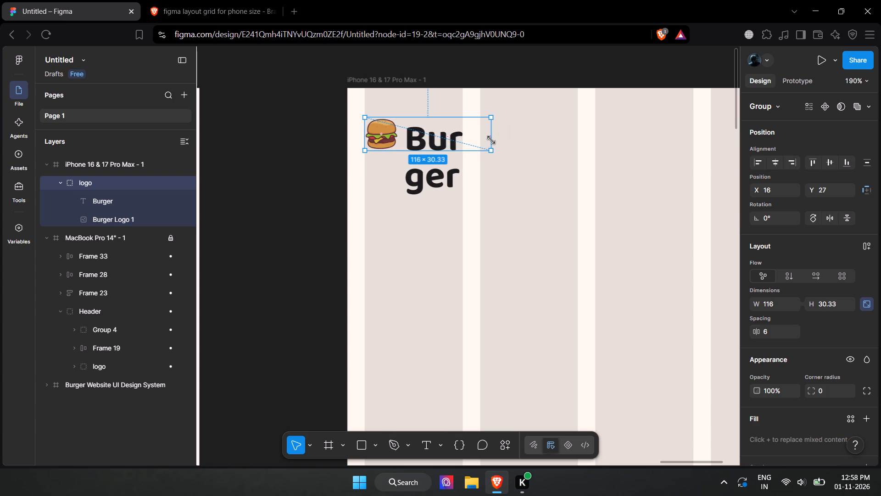
{"action": "left_click_drag", "start_coordinate": [491, 140], "coordinate": [480, 137], "text": "shift"}
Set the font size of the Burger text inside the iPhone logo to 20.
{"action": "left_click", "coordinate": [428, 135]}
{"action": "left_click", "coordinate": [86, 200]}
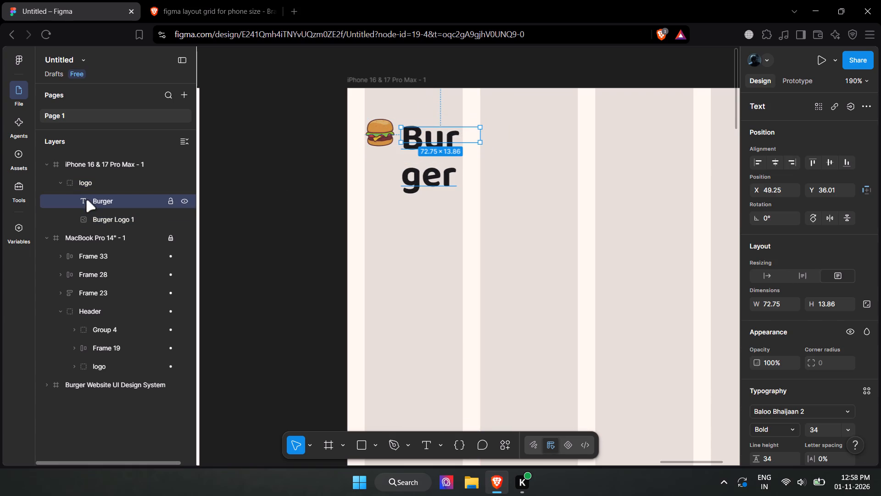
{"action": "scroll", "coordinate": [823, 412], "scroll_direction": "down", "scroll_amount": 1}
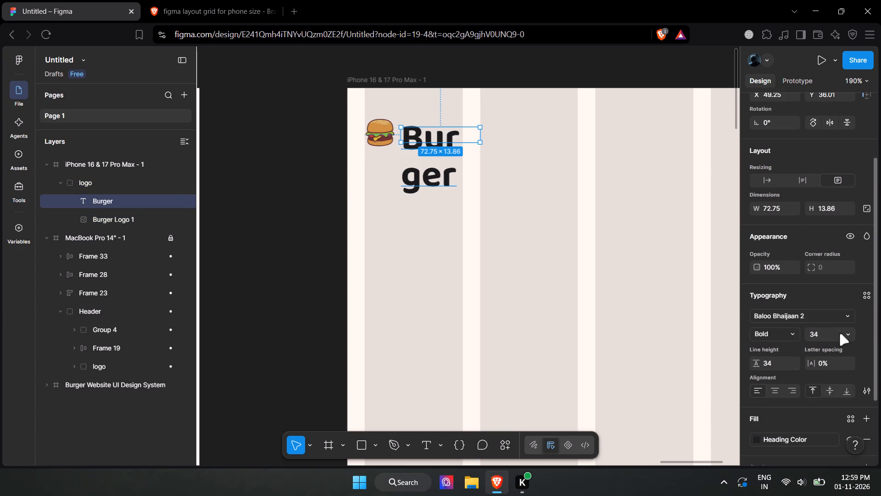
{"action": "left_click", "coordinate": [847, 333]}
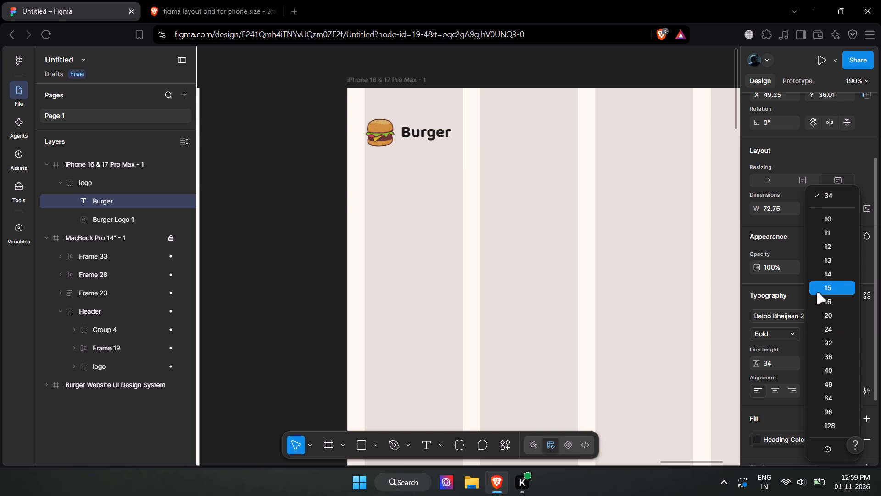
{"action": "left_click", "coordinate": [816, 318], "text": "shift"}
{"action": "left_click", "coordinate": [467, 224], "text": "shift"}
Set the font size of the Burger text inside the iPhone logo to 24.
{"action": "triple_click", "coordinate": [383, 130], "text": "shift"}
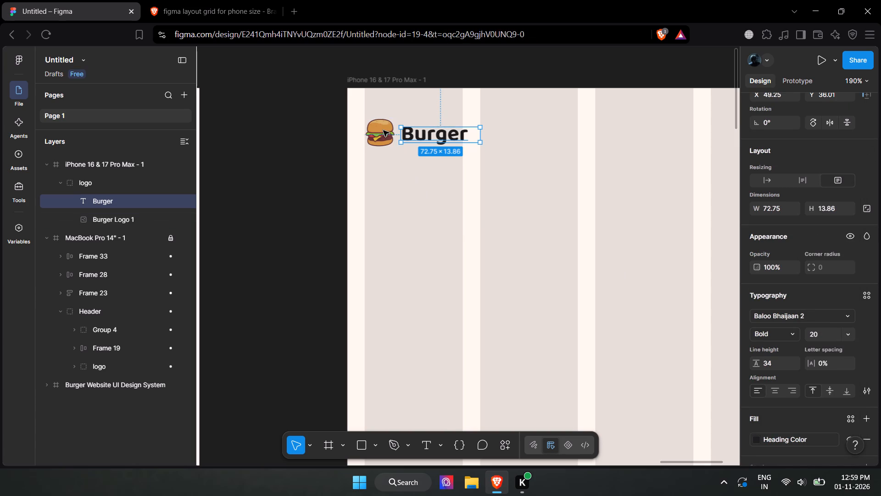
{"action": "left_click", "coordinate": [436, 197], "text": "shift"}
{"action": "left_click", "coordinate": [494, 242]}
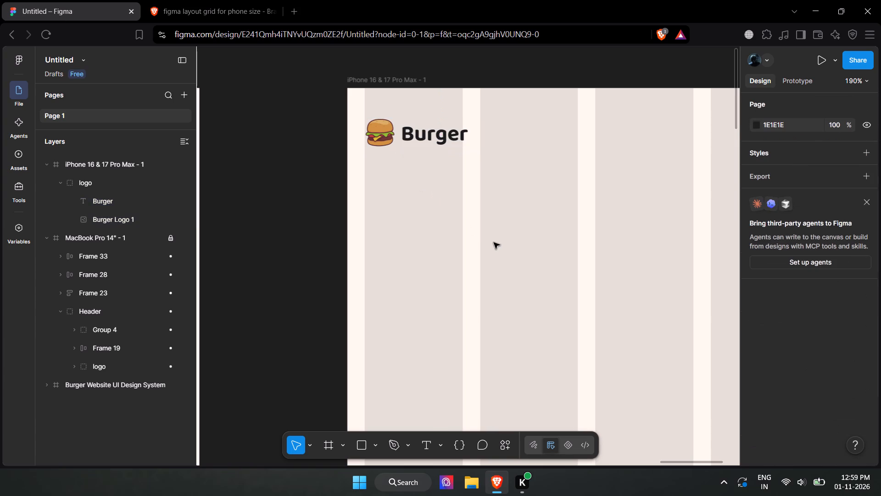
{"action": "double_click", "coordinate": [370, 131]}
{"action": "left_click", "coordinate": [458, 141]}
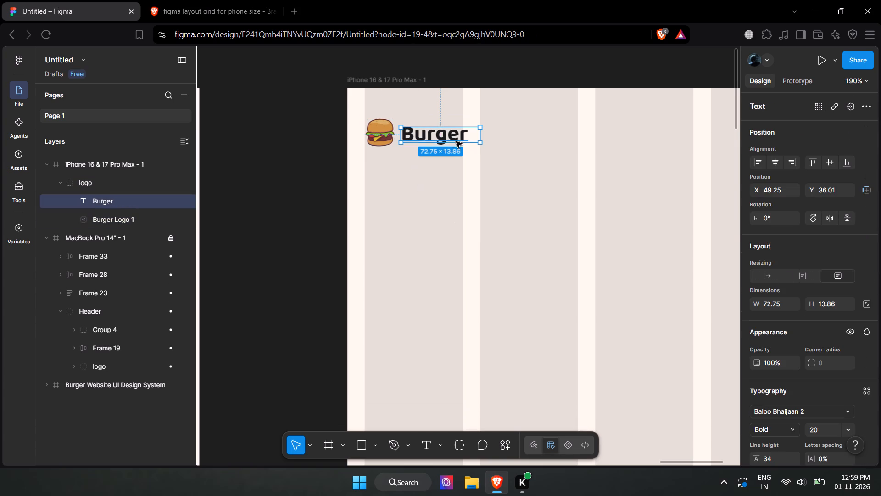
{"action": "left_click", "coordinate": [446, 140]}
{"action": "scroll", "coordinate": [798, 355], "scroll_direction": "down", "scroll_amount": 2}
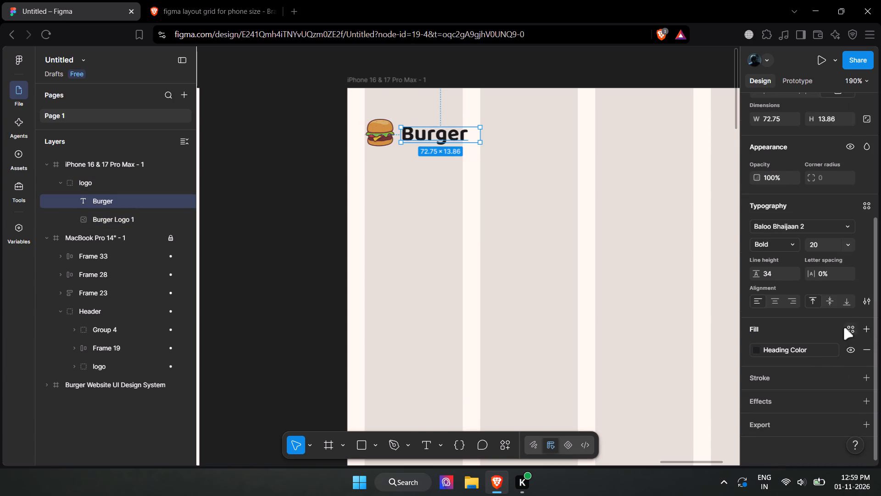
{"action": "scroll", "coordinate": [842, 324], "scroll_direction": "up", "scroll_amount": 1}
{"action": "left_click", "coordinate": [852, 340]}
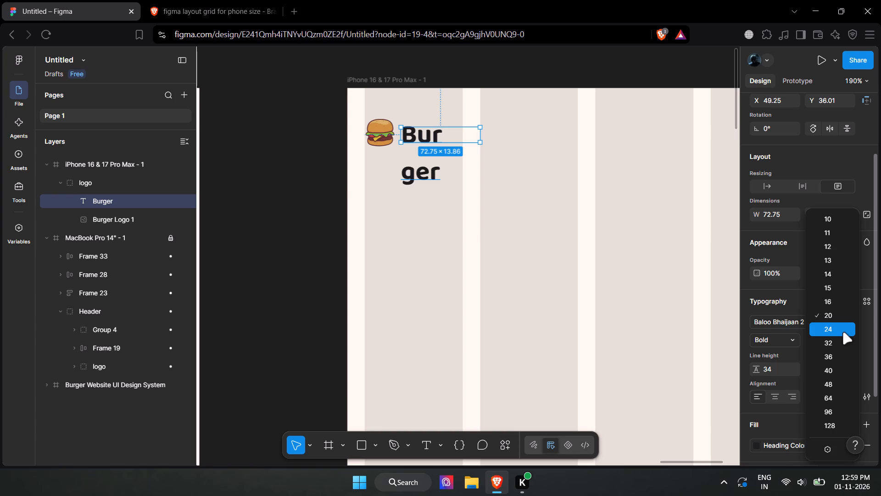
{"action": "left_click", "coordinate": [842, 332]}
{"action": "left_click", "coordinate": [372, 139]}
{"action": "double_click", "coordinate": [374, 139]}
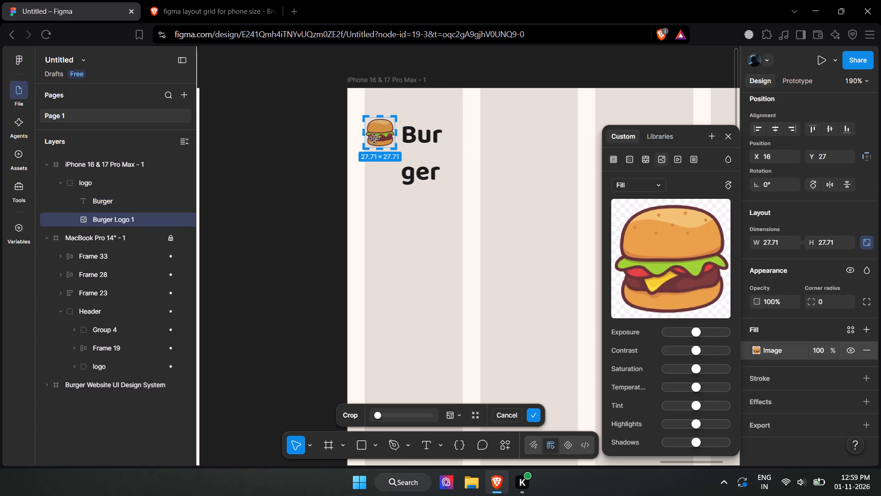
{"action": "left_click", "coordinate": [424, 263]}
Scale the whole iPhone logo group up slightly and proportionally so the Burger text fits on one line.
{"action": "left_click", "coordinate": [124, 185]}
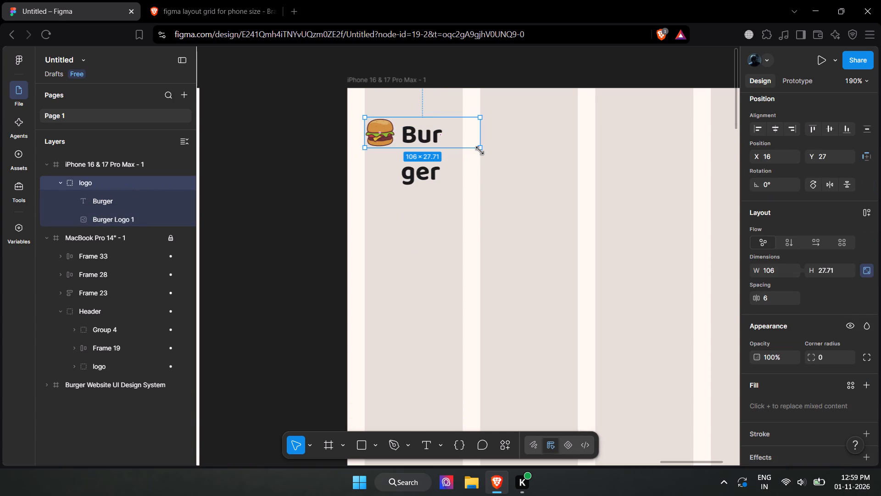
{"action": "left_click", "coordinate": [480, 148], "text": "shift"}
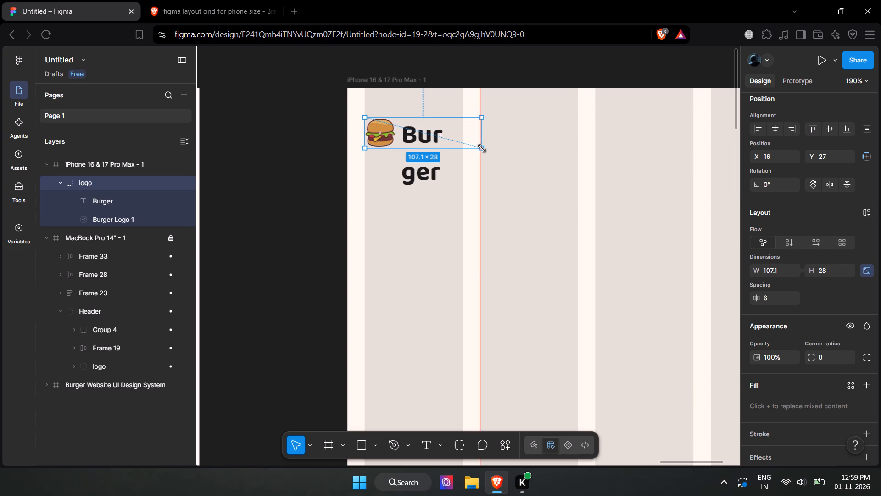
{"action": "left_click", "coordinate": [477, 190]}
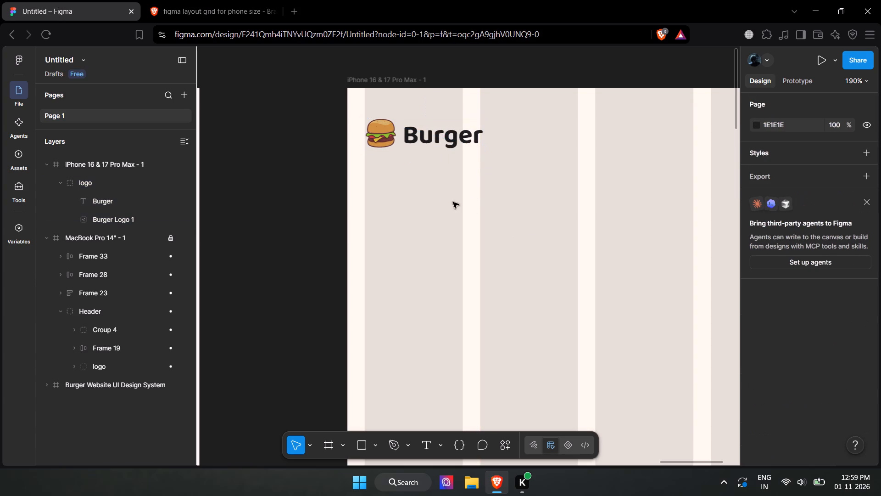
Compare the iPhone frame with the MacBook Pro frame's header and examine its logo, navigation and icons.
{"action": "scroll", "coordinate": [552, 240], "scroll_direction": "down", "scroll_amount": 6, "text": "ctrl"}
{"action": "scroll", "coordinate": [546, 239], "scroll_direction": "up", "scroll_amount": 3, "text": "shift"}
{"action": "scroll", "coordinate": [546, 239], "scroll_direction": "down", "scroll_amount": 1, "text": "shift"}
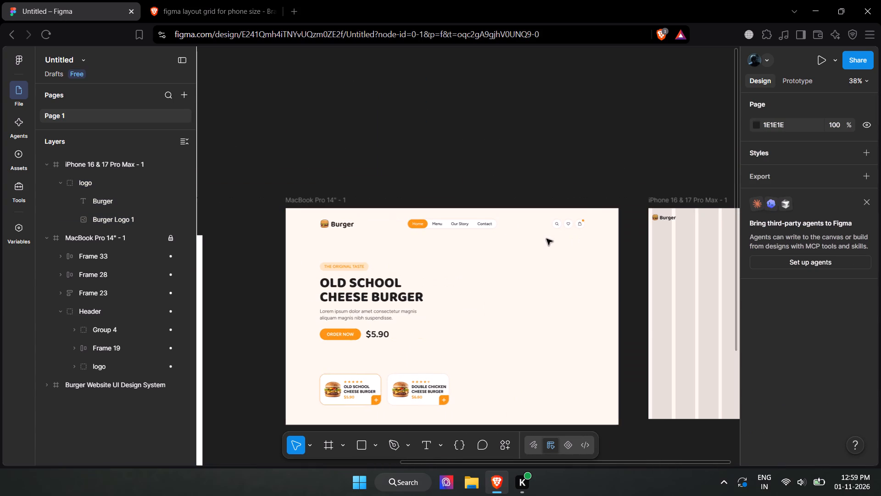
{"action": "scroll", "coordinate": [546, 239], "scroll_direction": "down", "scroll_amount": 1, "text": "shift"}
{"action": "scroll", "coordinate": [648, 236], "scroll_direction": "up", "scroll_amount": 1, "text": "shift"}
{"action": "scroll", "coordinate": [648, 236], "scroll_direction": "down", "scroll_amount": 2, "text": "shift"}
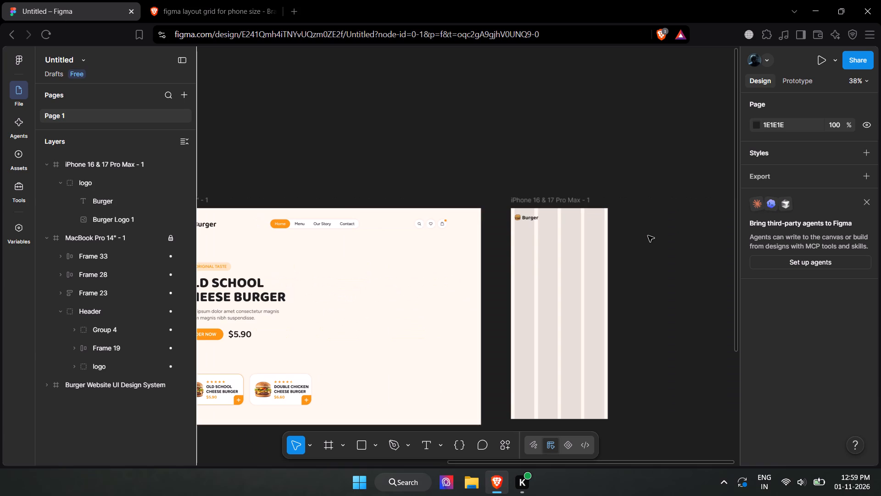
{"action": "scroll", "coordinate": [648, 236], "scroll_direction": "up", "scroll_amount": 3, "text": "ctrl"}
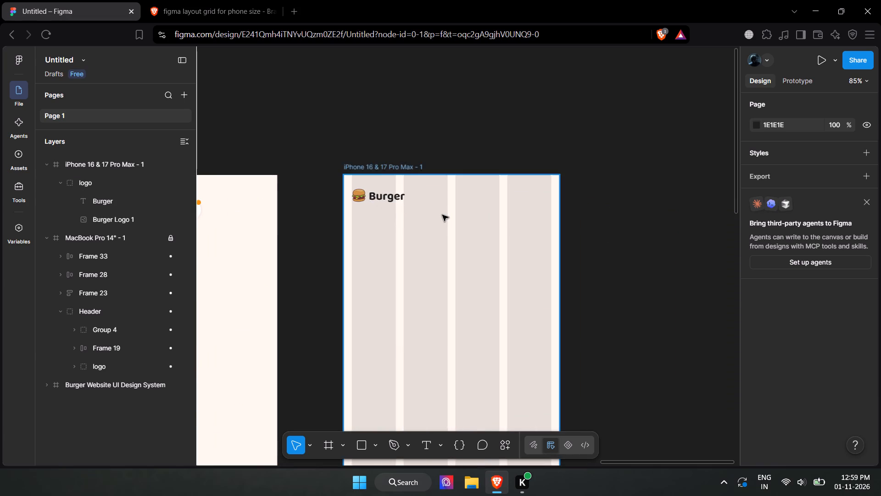
{"action": "scroll", "coordinate": [442, 215], "scroll_direction": "up", "scroll_amount": 4, "text": "ctrl"}
{"action": "scroll", "coordinate": [442, 215], "scroll_direction": "down", "scroll_amount": 4, "text": "ctrl"}
{"action": "scroll", "coordinate": [442, 215], "scroll_direction": "up", "scroll_amount": 11, "text": "shift"}
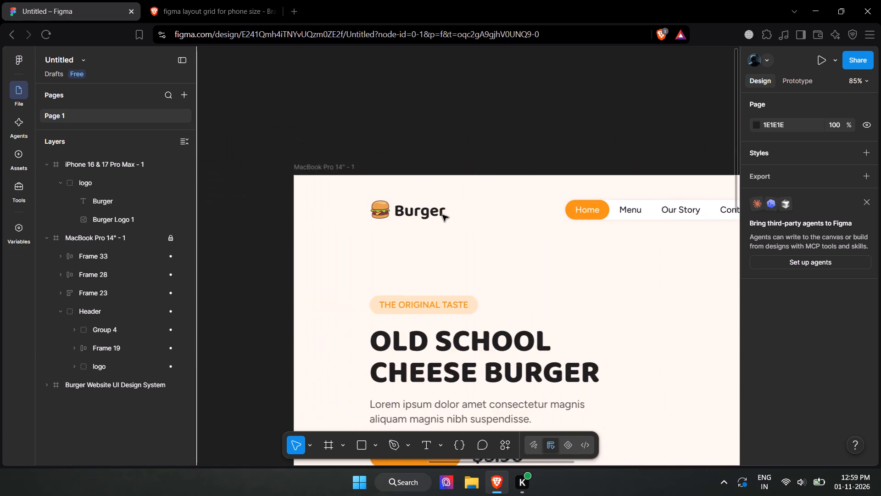
{"action": "scroll", "coordinate": [442, 215], "scroll_direction": "down", "scroll_amount": 3, "text": "shift"}
{"action": "scroll", "coordinate": [442, 215], "scroll_direction": "down", "scroll_amount": 2}
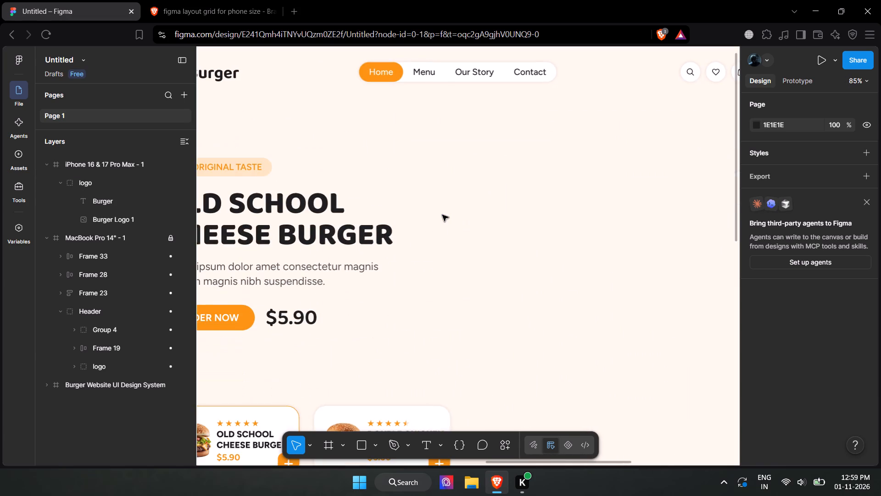
{"action": "scroll", "coordinate": [442, 215], "scroll_direction": "up", "scroll_amount": 2}
{"action": "scroll", "coordinate": [442, 215], "scroll_direction": "down", "scroll_amount": 1, "text": "shift"}
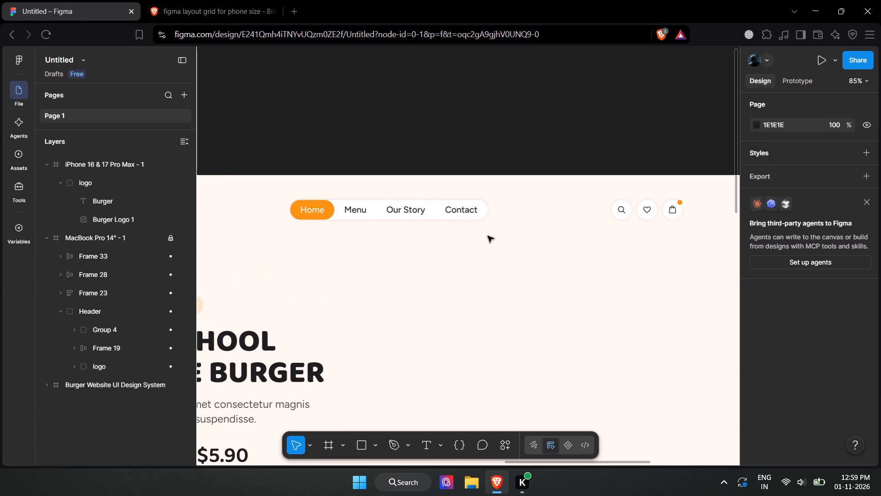
Copy the navigation bar Frame 19 from the locked MacBook Pro header and paste it near the iPhone frame.
{"action": "left_click_drag", "start_coordinate": [269, 197], "coordinate": [506, 246]}
{"action": "left_click", "coordinate": [94, 237]}
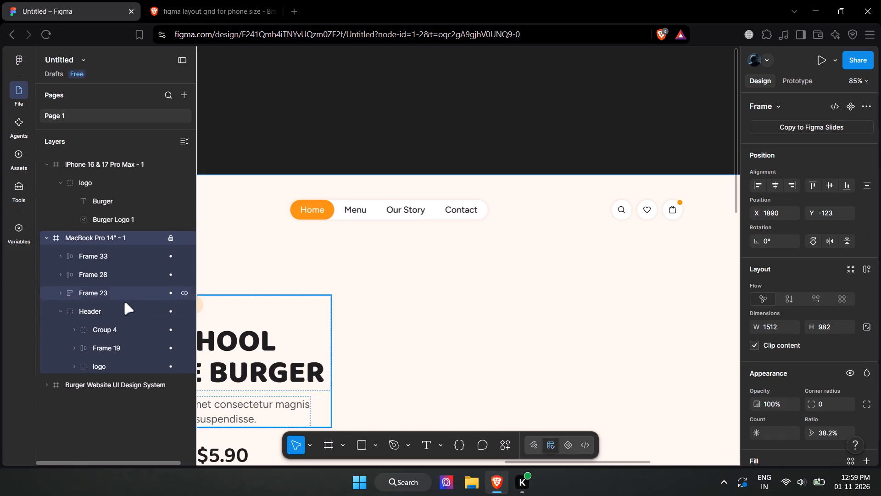
{"action": "left_click", "coordinate": [113, 311]}
{"action": "left_click", "coordinate": [114, 332]}
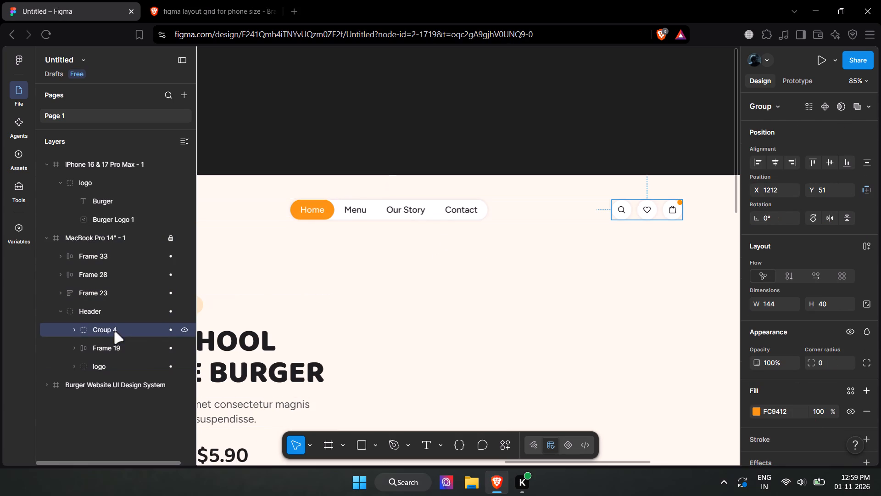
{"action": "left_click", "coordinate": [111, 347]}
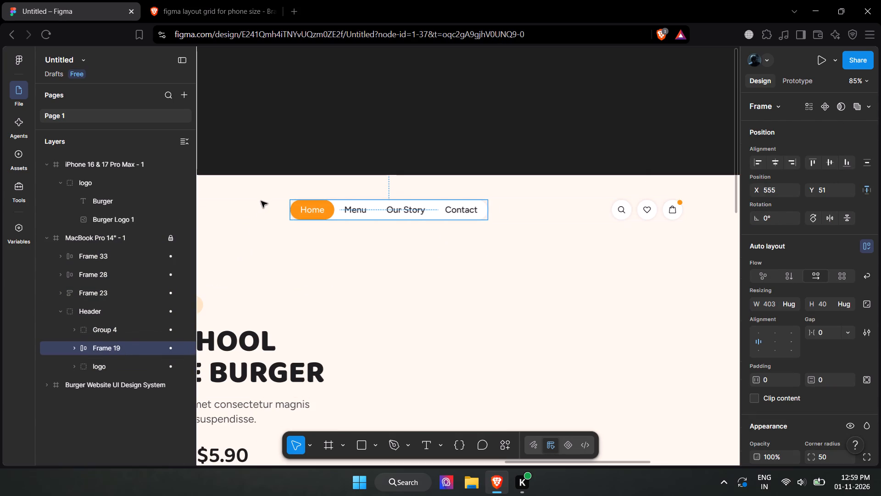
{"action": "left_click_drag", "start_coordinate": [264, 190], "coordinate": [502, 242]}
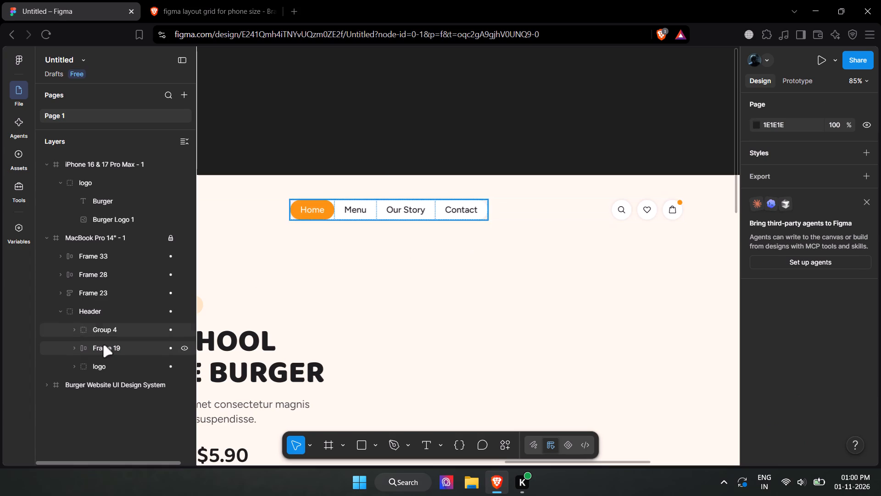
{"action": "left_click", "coordinate": [103, 345]}
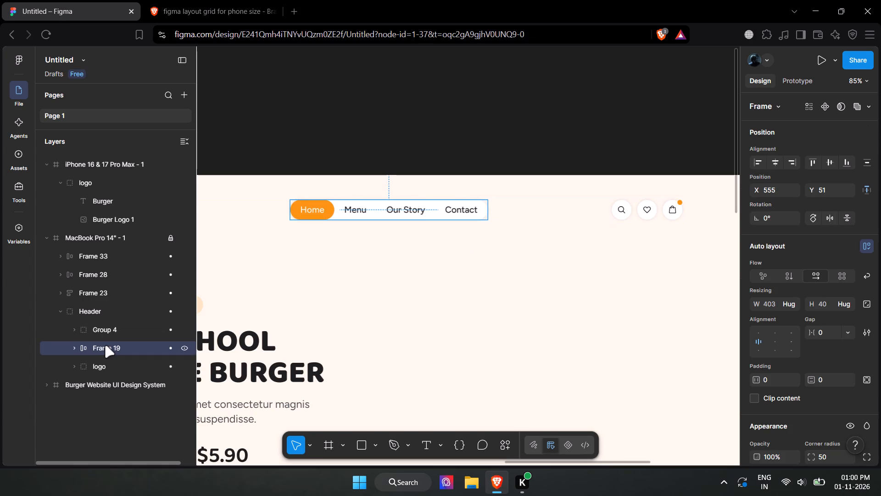
{"action": "key", "text": "ctrl+c"}
{"action": "scroll", "coordinate": [498, 342], "scroll_direction": "down", "scroll_amount": 11, "text": "shift"}
{"action": "scroll", "coordinate": [477, 333], "scroll_direction": "up", "scroll_amount": 4, "text": "shift"}
{"action": "scroll", "coordinate": [533, 330], "scroll_direction": "down", "scroll_amount": 3}
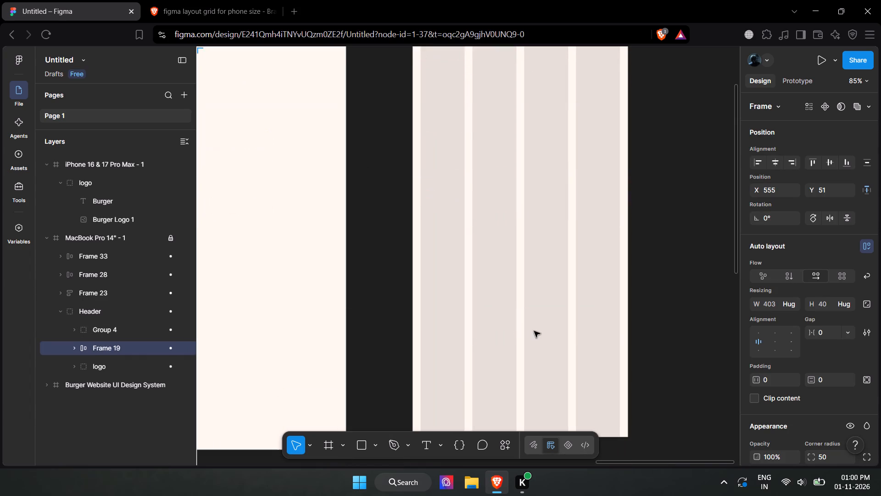
{"action": "left_click", "coordinate": [529, 372]}
{"action": "key", "text": "ctrl+v"}
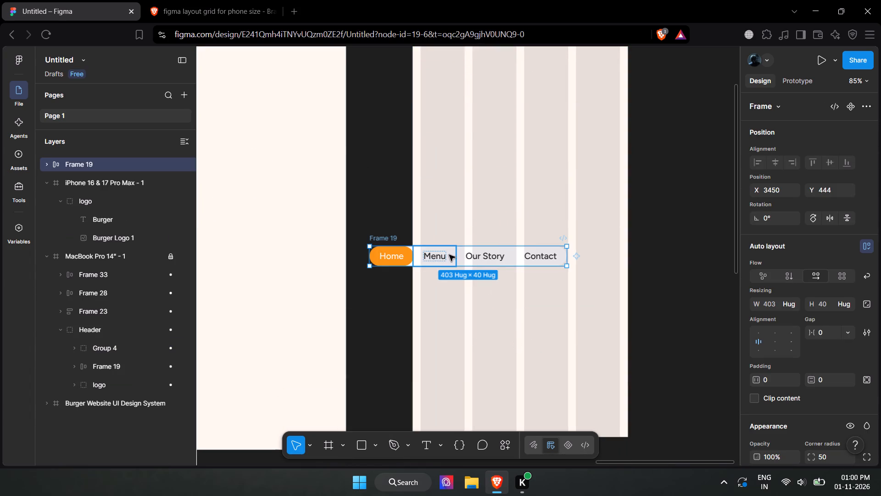
Move the pasted navigation bar to the bottom of the iPhone frame, centered horizontally on the layout columns.
{"action": "left_click_drag", "start_coordinate": [452, 251], "coordinate": [519, 330]}
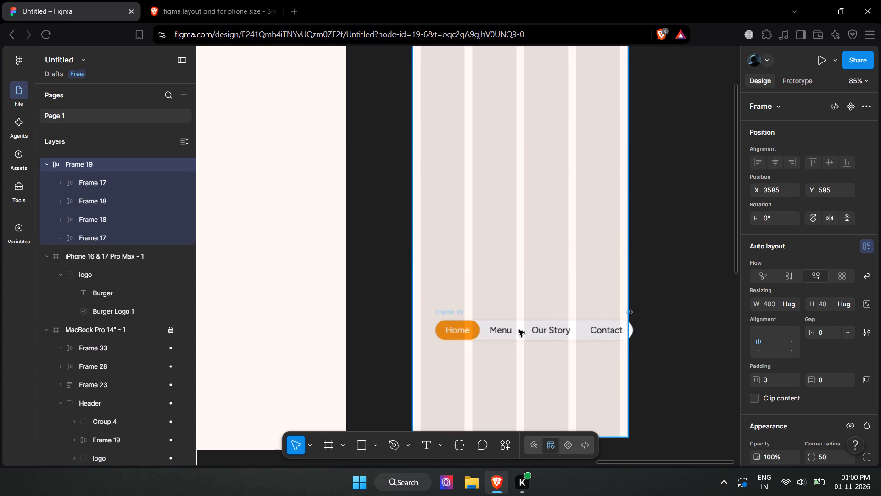
{"action": "left_click_drag", "start_coordinate": [519, 330], "coordinate": [507, 340]}
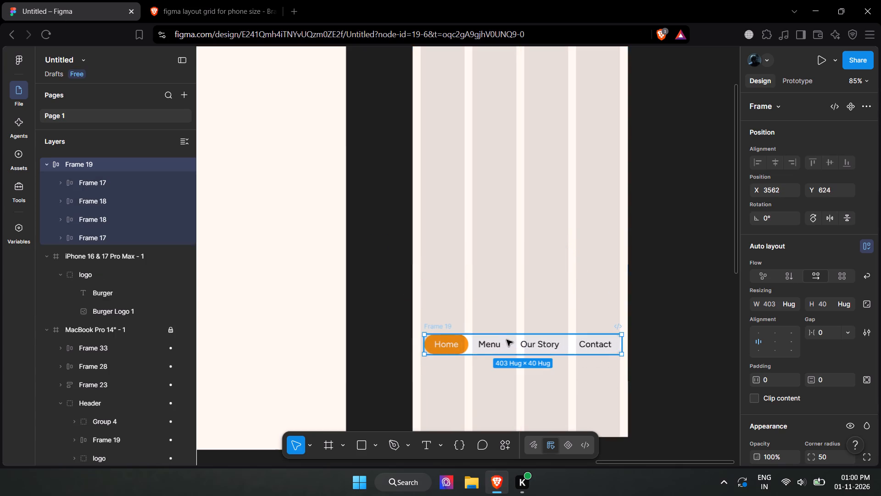
{"action": "scroll", "coordinate": [537, 360], "scroll_direction": "down", "scroll_amount": 2, "text": "ctrl"}
{"action": "scroll", "coordinate": [544, 387], "scroll_direction": "up", "scroll_amount": 2}
{"action": "scroll", "coordinate": [544, 387], "scroll_direction": "down", "scroll_amount": 4}
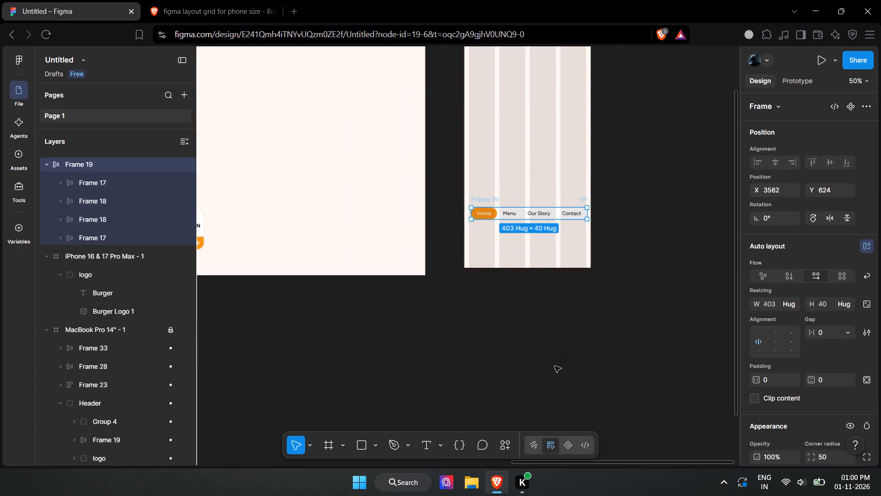
{"action": "scroll", "coordinate": [556, 357], "scroll_direction": "up", "scroll_amount": 4, "text": "ctrl"}
{"action": "scroll", "coordinate": [545, 314], "scroll_direction": "up", "scroll_amount": 5}
{"action": "scroll", "coordinate": [545, 314], "scroll_direction": "down", "scroll_amount": 1}
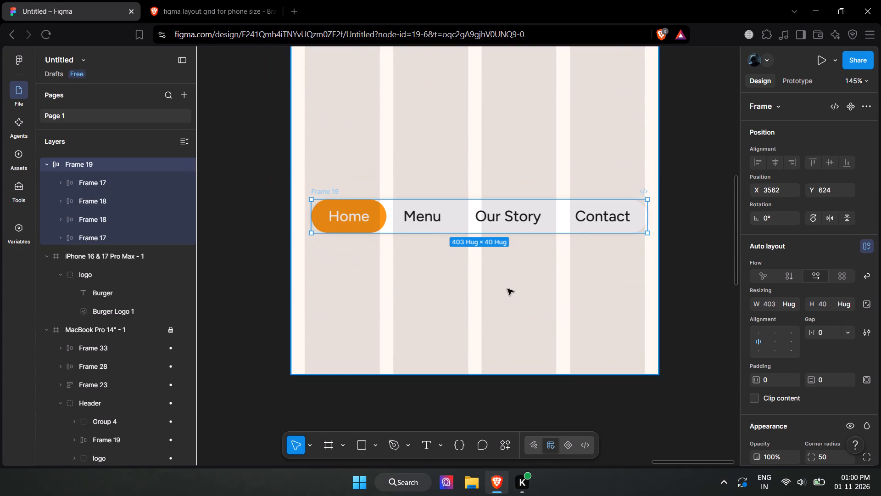
{"action": "scroll", "coordinate": [507, 289], "scroll_direction": "down", "scroll_amount": 2, "text": "ctrl"}
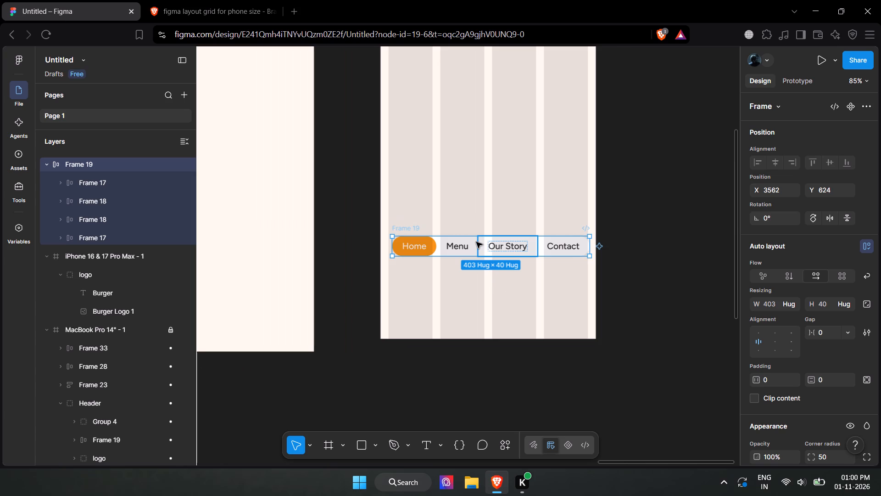
{"action": "left_click_drag", "start_coordinate": [476, 242], "coordinate": [471, 309]}
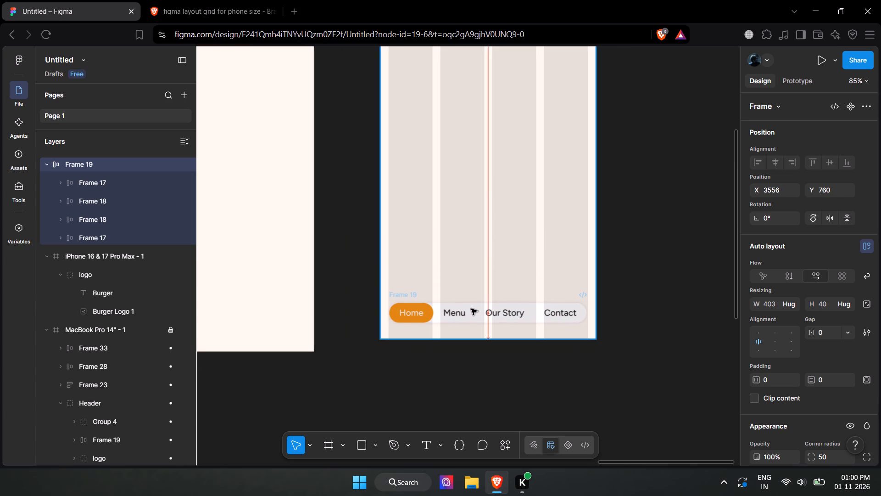
{"action": "left_click_drag", "start_coordinate": [471, 309], "coordinate": [472, 309]}
{"action": "left_click", "coordinate": [468, 392]}
Review the MacBook Pro frame's content and header icons against the iPhone frame with its bottom navigation bar.
{"action": "scroll", "coordinate": [401, 360], "scroll_direction": "up", "scroll_amount": 3, "text": "shift"}
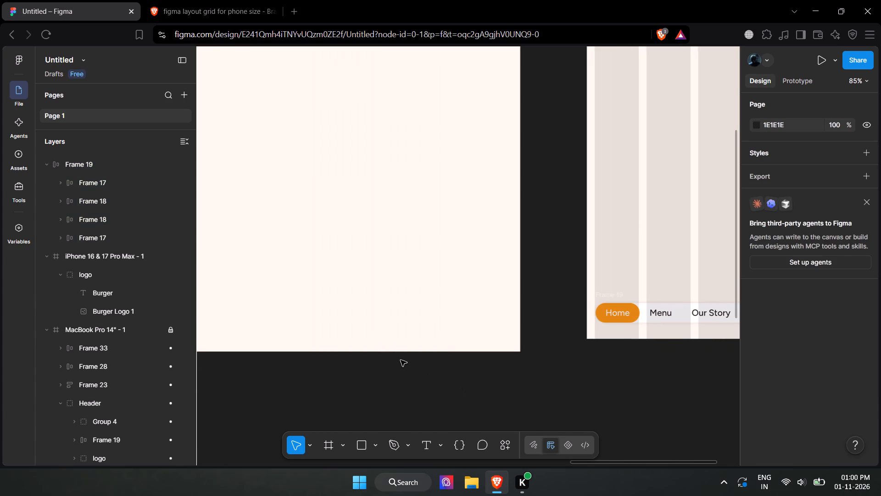
{"action": "scroll", "coordinate": [401, 360], "scroll_direction": "up", "scroll_amount": 7, "text": "shift"}
{"action": "scroll", "coordinate": [493, 339], "scroll_direction": "up", "scroll_amount": 1}
{"action": "scroll", "coordinate": [494, 339], "scroll_direction": "down", "scroll_amount": 7}
{"action": "scroll", "coordinate": [502, 336], "scroll_direction": "up", "scroll_amount": 6}
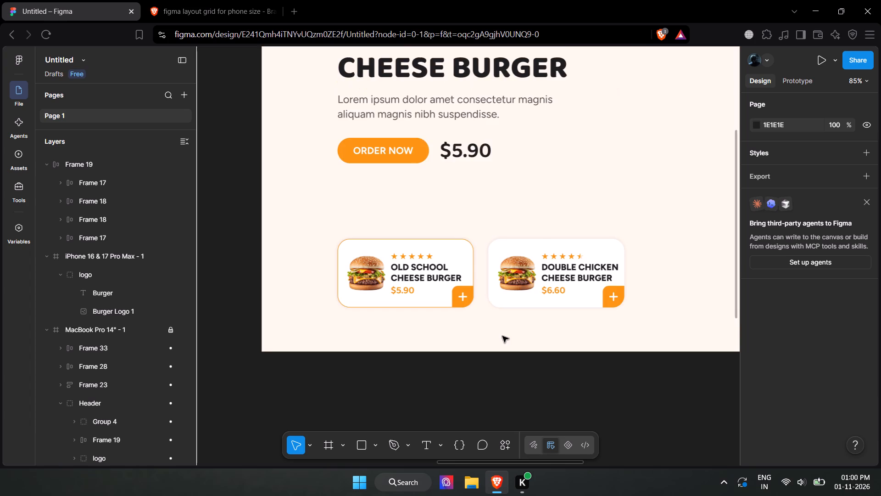
{"action": "scroll", "coordinate": [502, 336], "scroll_direction": "down", "scroll_amount": 9, "text": "shift"}
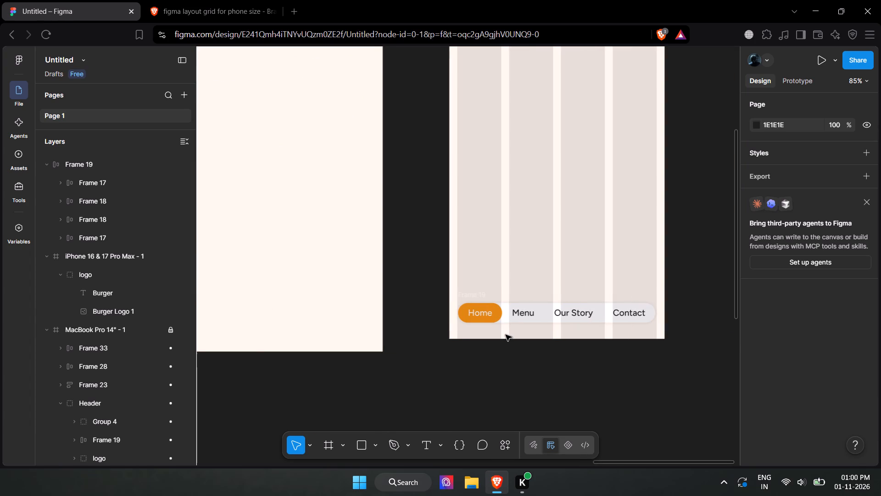
{"action": "scroll", "coordinate": [506, 335], "scroll_direction": "down", "scroll_amount": 1, "text": "ctrl"}
{"action": "scroll", "coordinate": [423, 316], "scroll_direction": "up", "scroll_amount": 1}
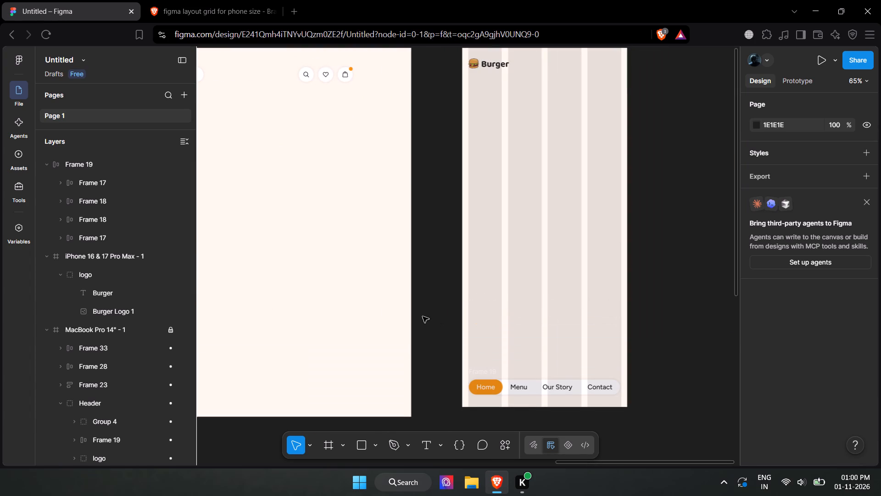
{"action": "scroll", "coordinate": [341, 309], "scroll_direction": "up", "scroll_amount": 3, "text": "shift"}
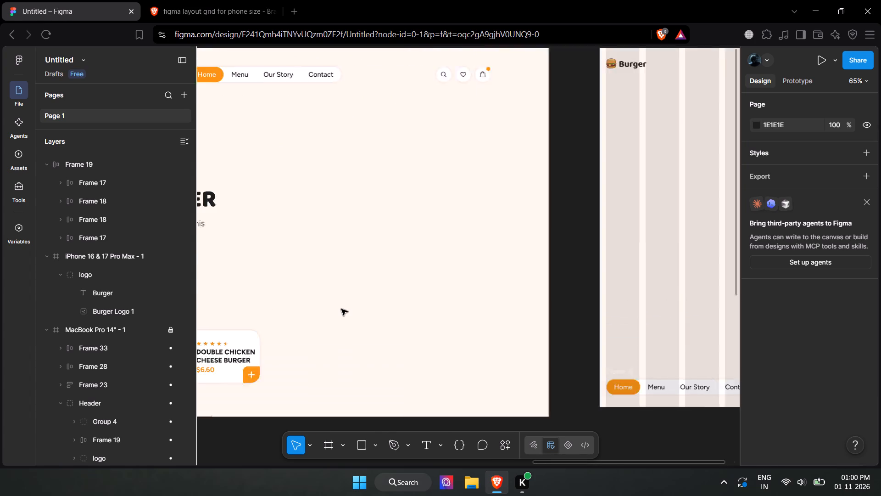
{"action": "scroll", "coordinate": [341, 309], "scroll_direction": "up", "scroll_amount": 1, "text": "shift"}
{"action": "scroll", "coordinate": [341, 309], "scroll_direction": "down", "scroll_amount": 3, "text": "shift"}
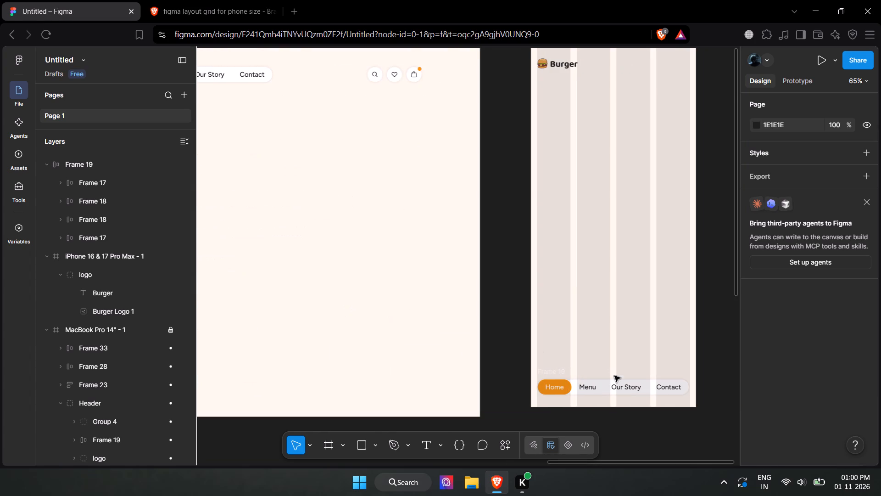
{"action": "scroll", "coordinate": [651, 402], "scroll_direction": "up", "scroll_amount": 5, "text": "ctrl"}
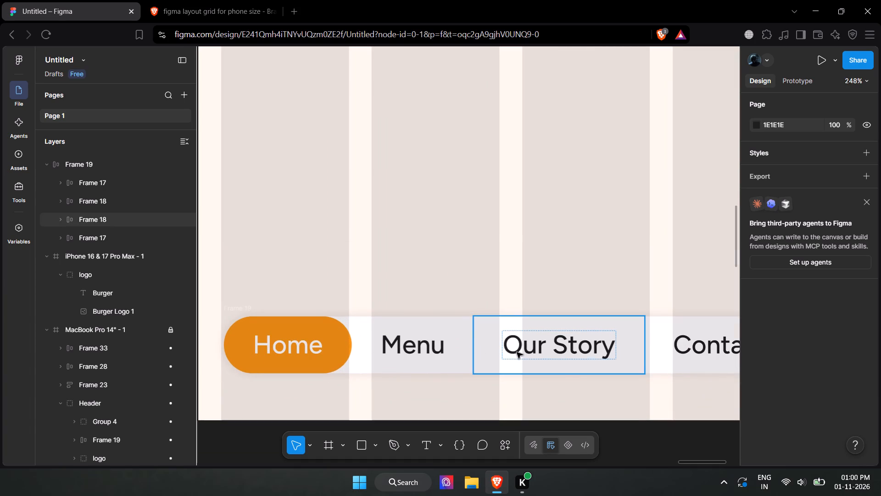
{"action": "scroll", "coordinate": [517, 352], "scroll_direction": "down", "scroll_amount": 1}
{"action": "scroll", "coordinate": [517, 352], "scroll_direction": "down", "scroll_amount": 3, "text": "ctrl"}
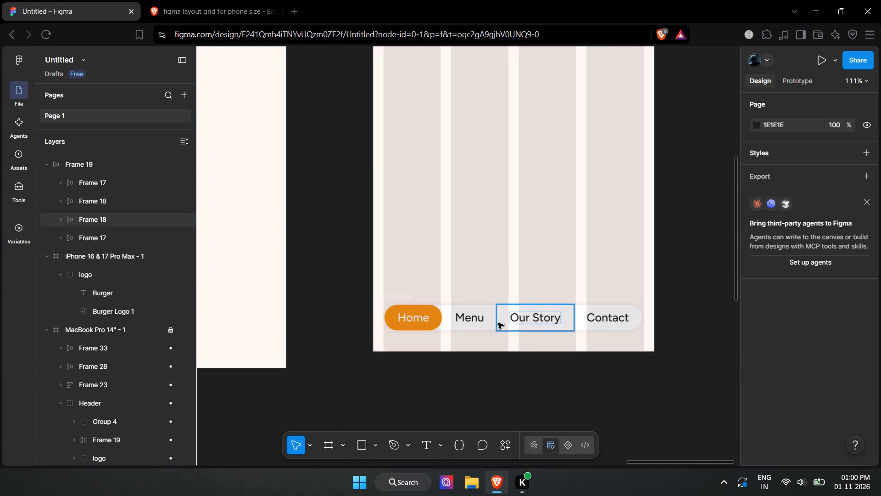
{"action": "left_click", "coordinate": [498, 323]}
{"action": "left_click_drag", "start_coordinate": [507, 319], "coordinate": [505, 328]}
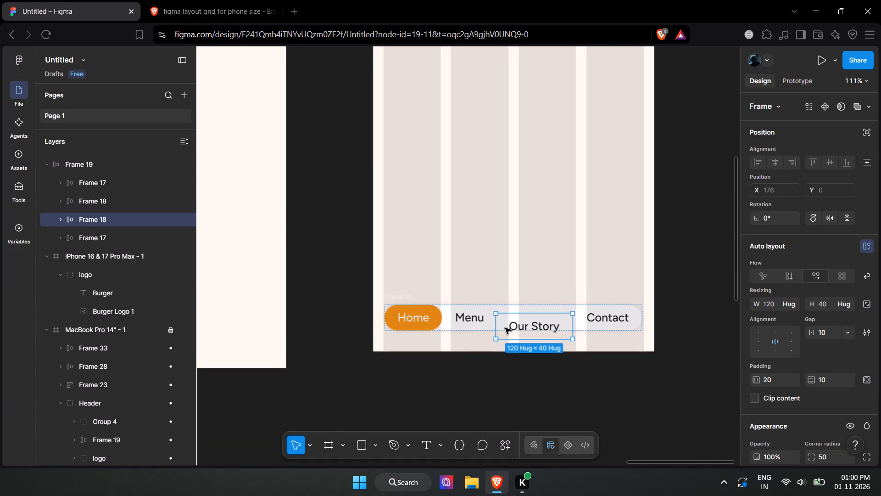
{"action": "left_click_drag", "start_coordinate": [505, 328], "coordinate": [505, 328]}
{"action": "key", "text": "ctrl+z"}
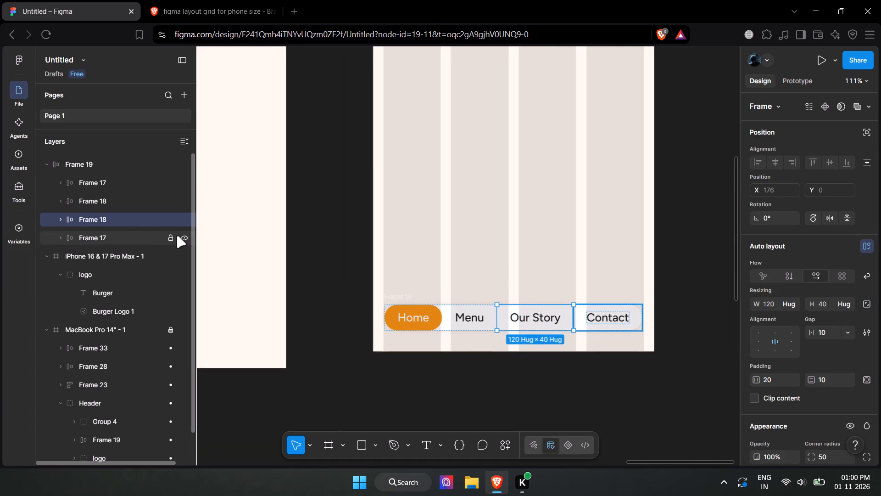
Move the whole navigation bar Frame 19 slightly lower, to Y 766, keeping it centered horizontally at the iPhone frame's bottom.
{"action": "left_click", "coordinate": [92, 165]}
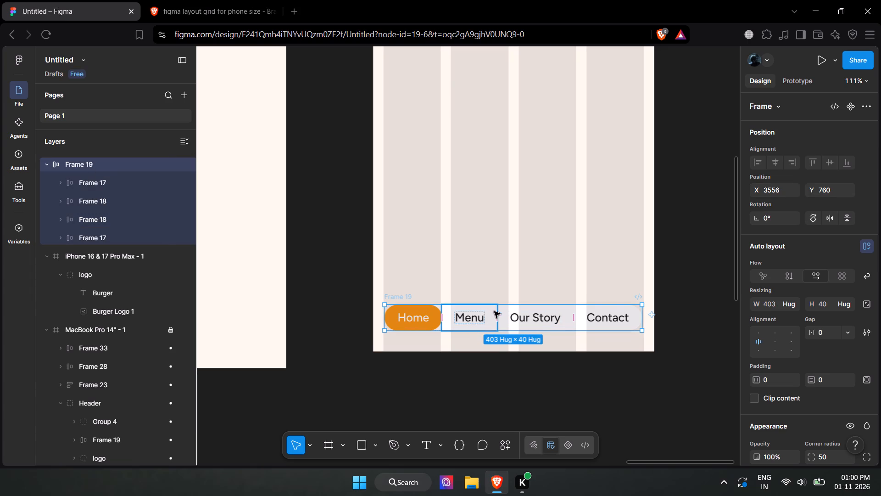
{"action": "left_click_drag", "start_coordinate": [507, 312], "coordinate": [507, 320]}
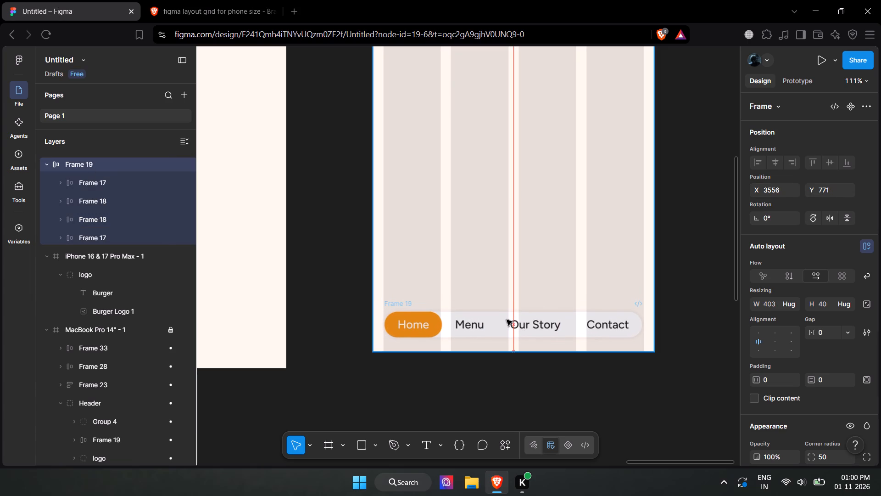
{"action": "left_click_drag", "start_coordinate": [507, 320], "coordinate": [504, 322]}
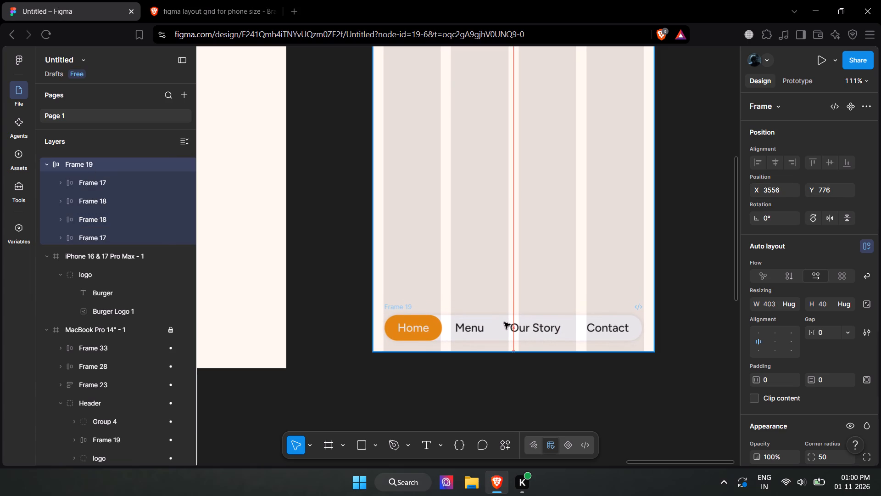
{"action": "left_click_drag", "start_coordinate": [504, 322], "coordinate": [505, 321]}
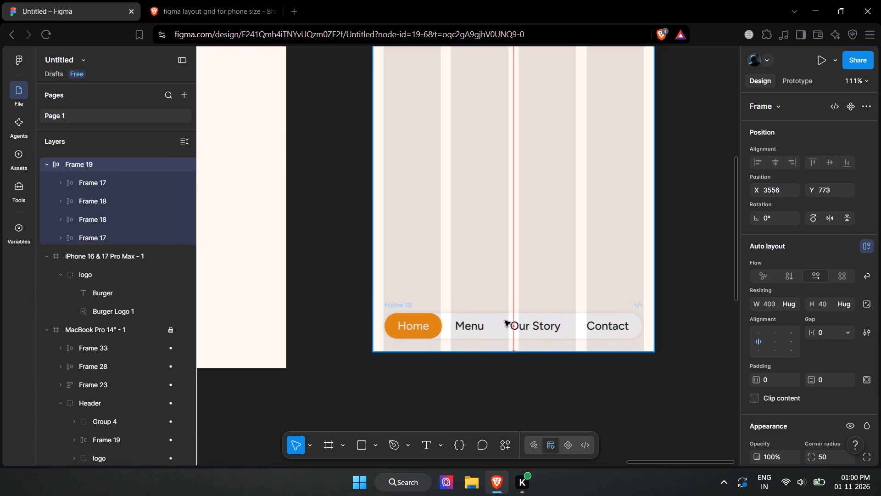
{"action": "left_click_drag", "start_coordinate": [505, 321], "coordinate": [506, 317]}
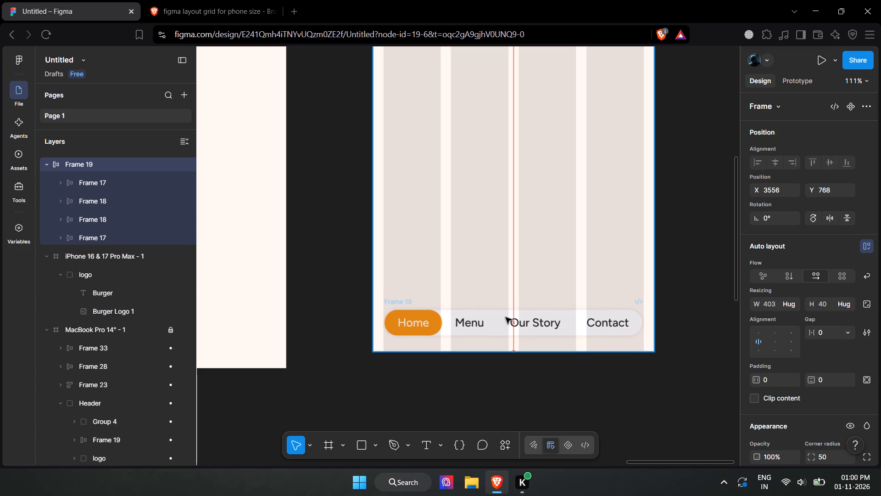
{"action": "left_click_drag", "start_coordinate": [506, 317], "coordinate": [507, 316]}
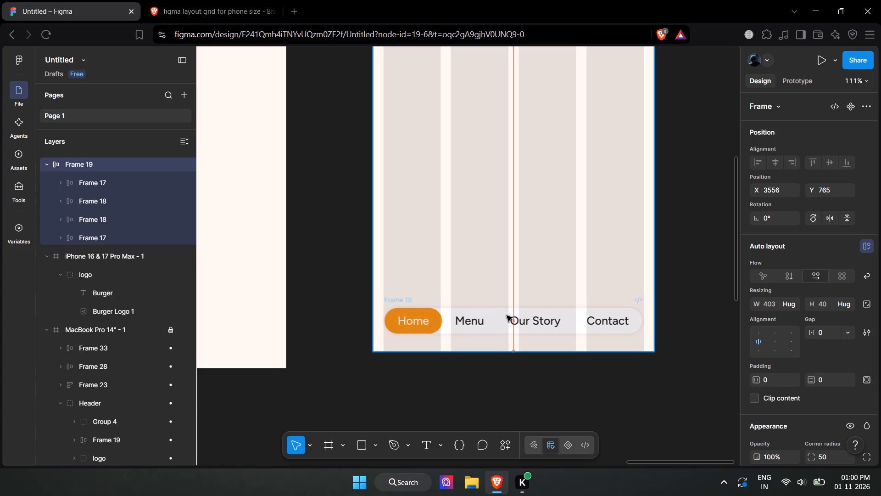
{"action": "left_click_drag", "start_coordinate": [507, 316], "coordinate": [507, 316]}
{"action": "left_click", "coordinate": [417, 424]}
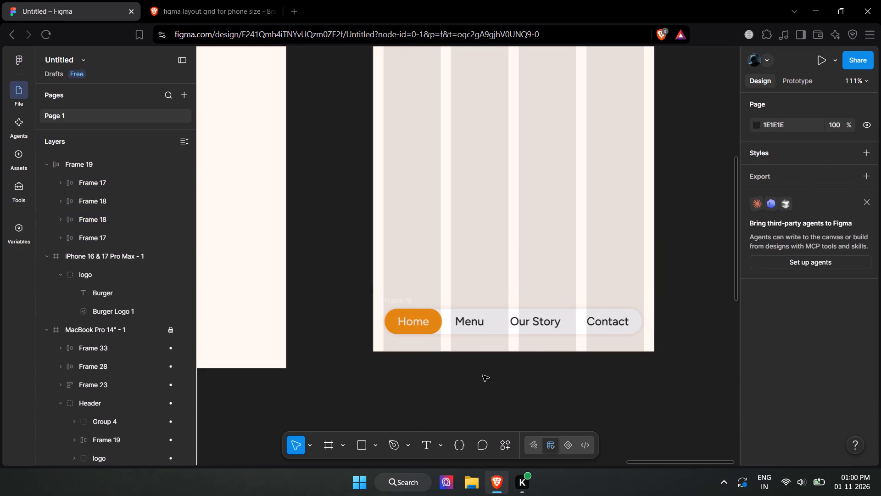
Compare the iPhone frame with the MacBook Pro frame's header and examine its search, heart and bag icons up close.
{"action": "scroll", "coordinate": [483, 375], "scroll_direction": "down", "scroll_amount": 2, "text": "ctrl"}
{"action": "scroll", "coordinate": [483, 372], "scroll_direction": "up", "scroll_amount": 2}
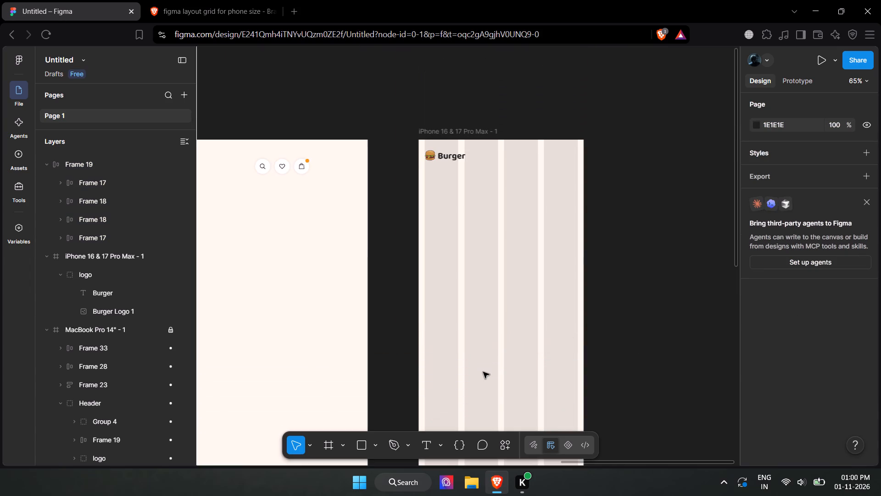
{"action": "scroll", "coordinate": [484, 371], "scroll_direction": "down", "scroll_amount": 2}
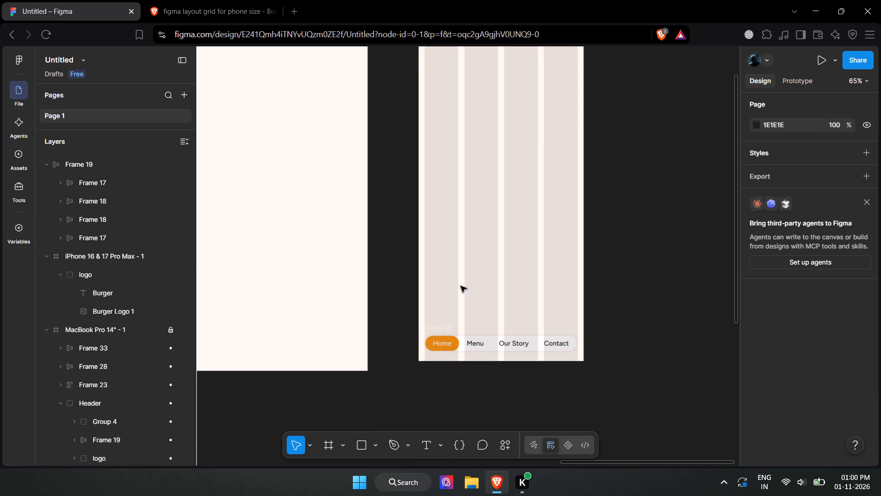
{"action": "scroll", "coordinate": [460, 286], "scroll_direction": "up", "scroll_amount": 5, "text": "shift"}
{"action": "scroll", "coordinate": [460, 282], "scroll_direction": "up", "scroll_amount": 2}
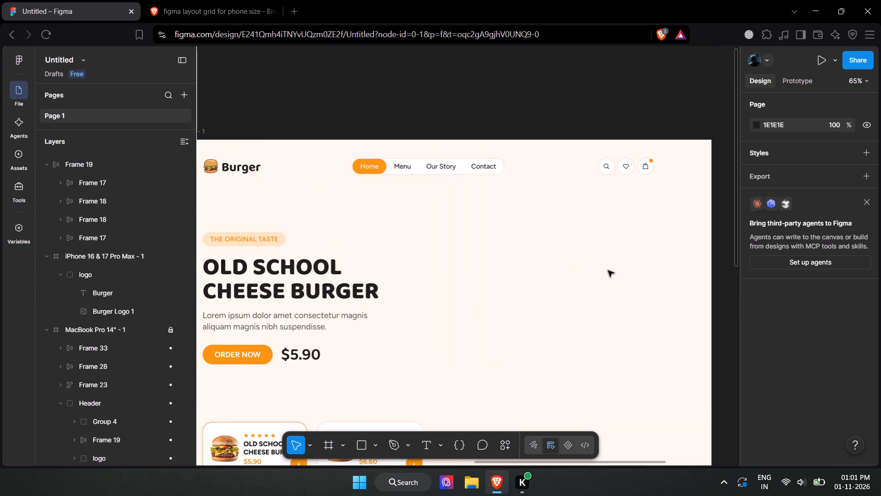
{"action": "scroll", "coordinate": [608, 271], "scroll_direction": "down", "scroll_amount": 2}
{"action": "scroll", "coordinate": [608, 272], "scroll_direction": "up", "scroll_amount": 4}
{"action": "scroll", "coordinate": [608, 272], "scroll_direction": "down", "scroll_amount": 5, "text": "shift"}
{"action": "scroll", "coordinate": [608, 272], "scroll_direction": "up", "scroll_amount": 4, "text": "shift"}
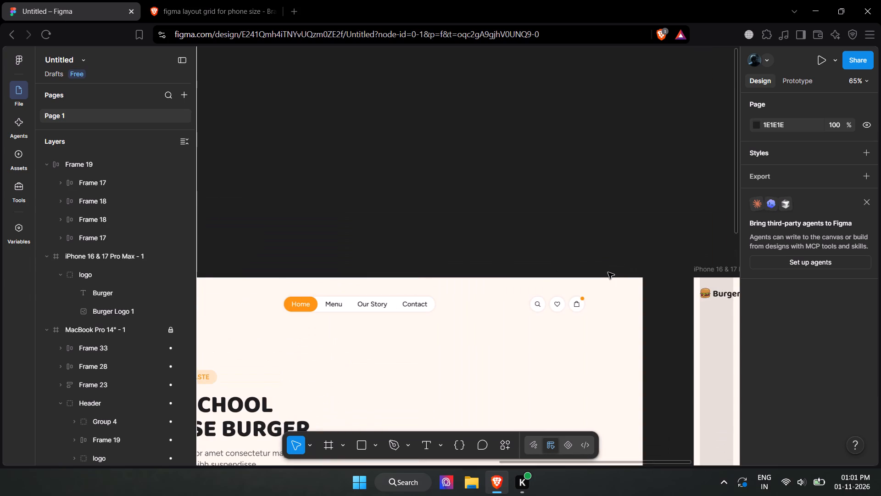
{"action": "scroll", "coordinate": [605, 293], "scroll_direction": "down", "scroll_amount": 1}
{"action": "scroll", "coordinate": [588, 293], "scroll_direction": "up", "scroll_amount": 1, "text": "shift"}
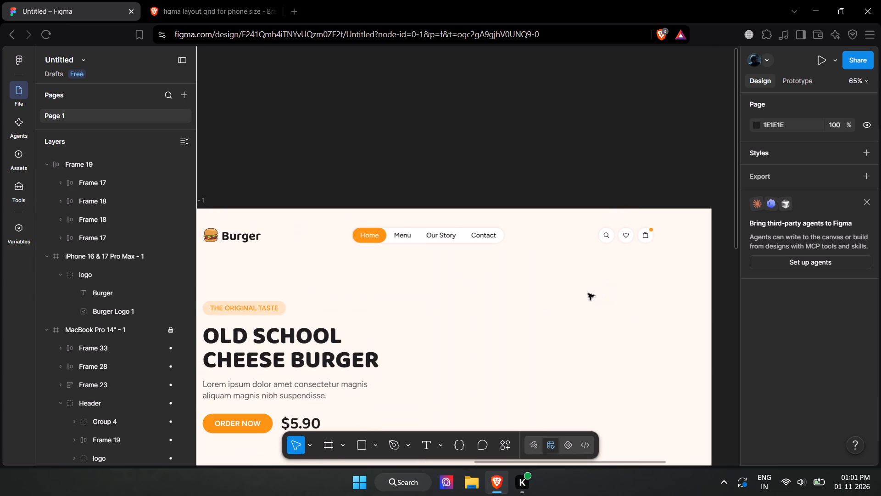
{"action": "scroll", "coordinate": [646, 300], "scroll_direction": "up", "scroll_amount": 5, "text": "ctrl"}
{"action": "scroll", "coordinate": [636, 291], "scroll_direction": "up", "scroll_amount": 1}
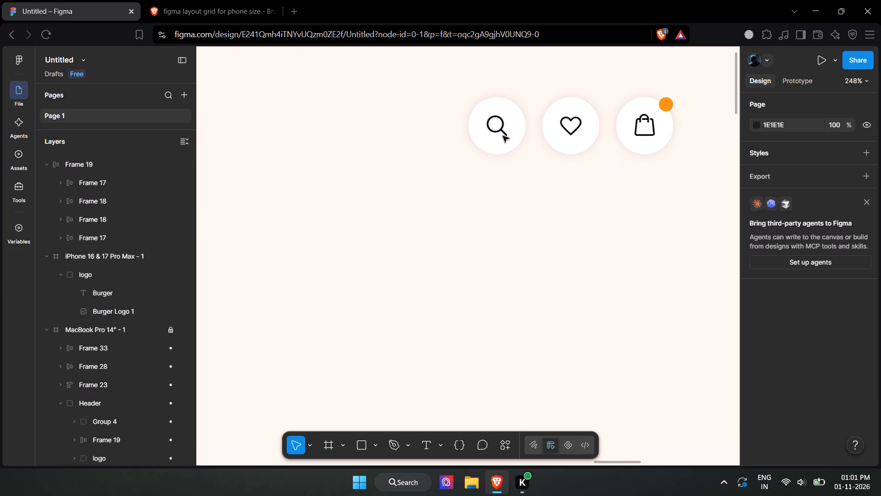
{"action": "left_click", "coordinate": [493, 135]}
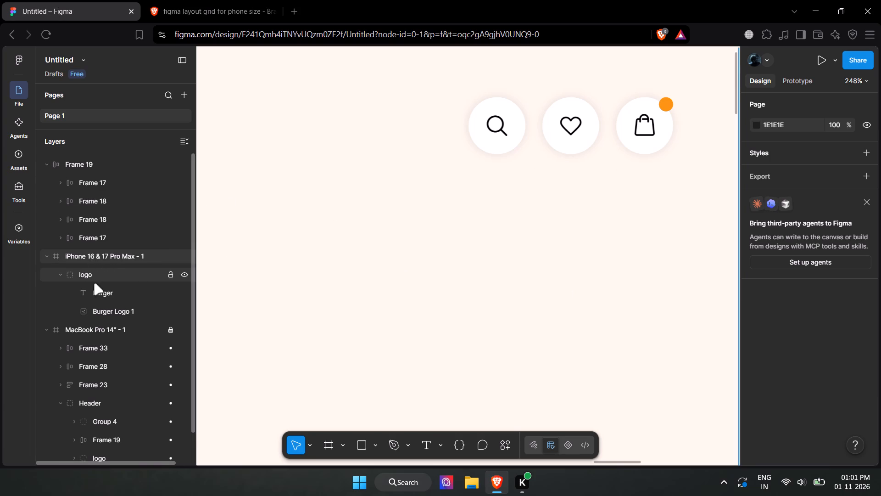
Nest the pasted navigation bar Frame 19 inside the iPhone 16 & 17 Pro Max - 1 frame in the layer hierarchy.
{"action": "left_click", "coordinate": [70, 254]}
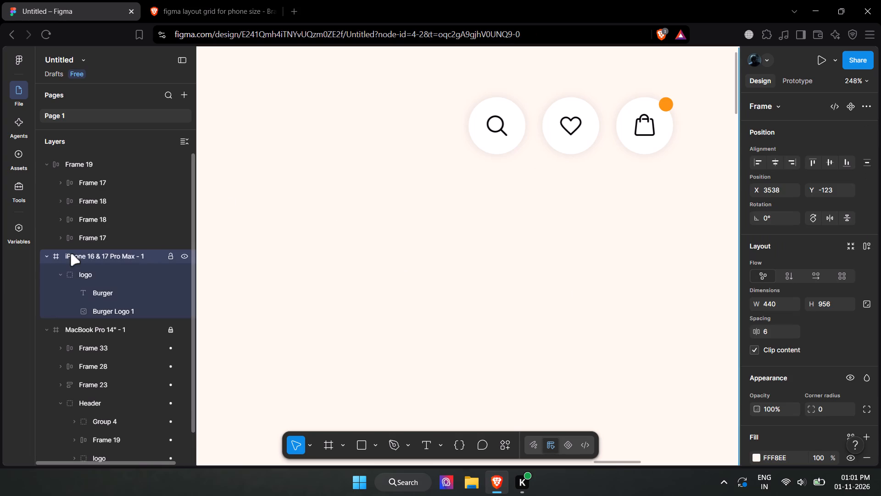
{"action": "left_click", "coordinate": [90, 164]}
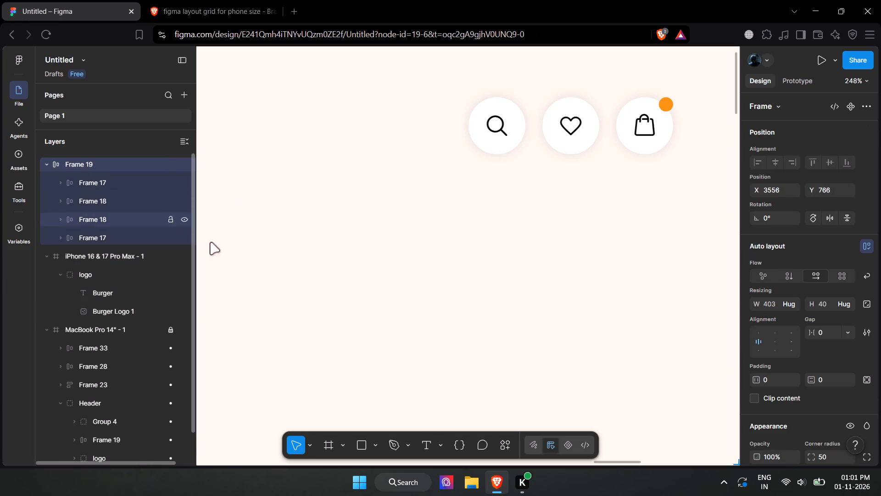
{"action": "scroll", "coordinate": [451, 339], "scroll_direction": "down", "scroll_amount": 7, "text": "ctrl"}
{"action": "scroll", "coordinate": [509, 335], "scroll_direction": "down", "scroll_amount": 3}
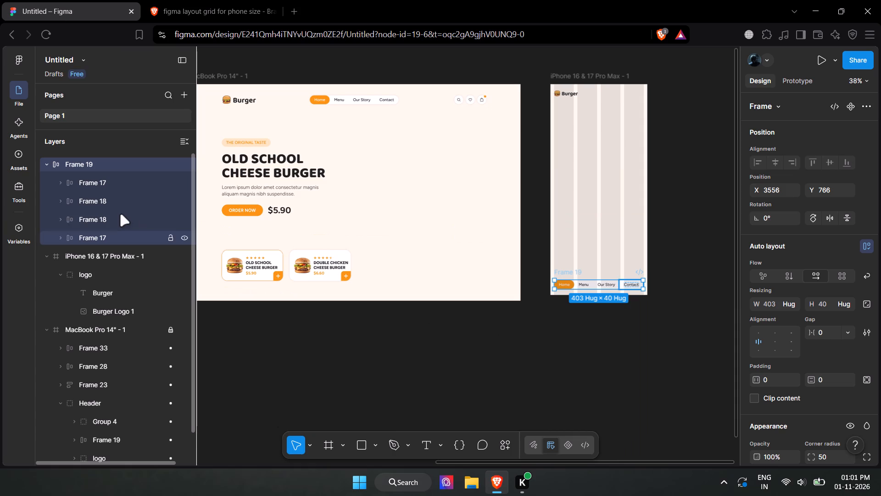
{"action": "scroll", "coordinate": [111, 210], "scroll_direction": "up", "scroll_amount": 2, "text": "shift"}
{"action": "left_click_drag", "start_coordinate": [82, 166], "coordinate": [106, 259]}
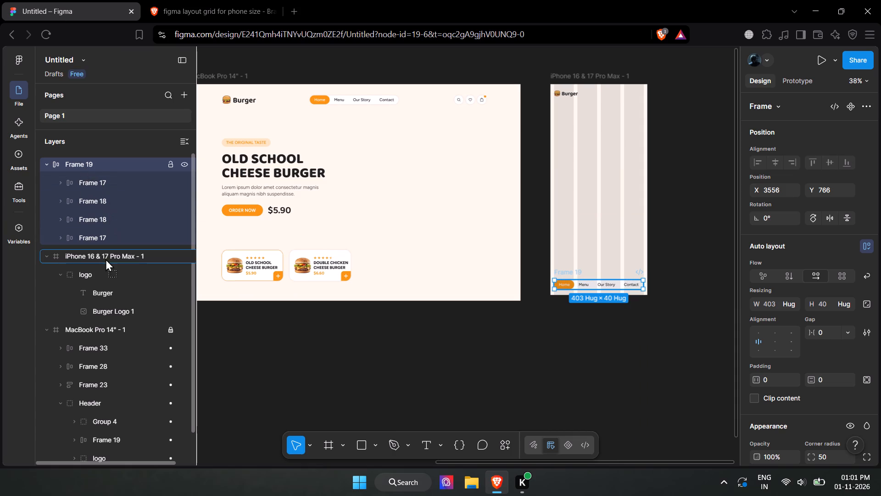
{"action": "left_click_drag", "start_coordinate": [106, 259], "coordinate": [95, 265]}
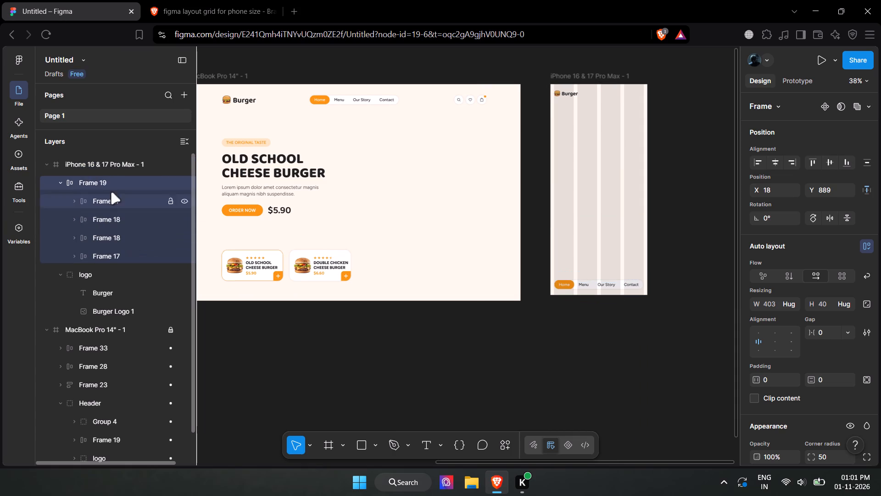
{"action": "left_click", "coordinate": [49, 163]}
{"action": "left_click", "coordinate": [45, 162]}
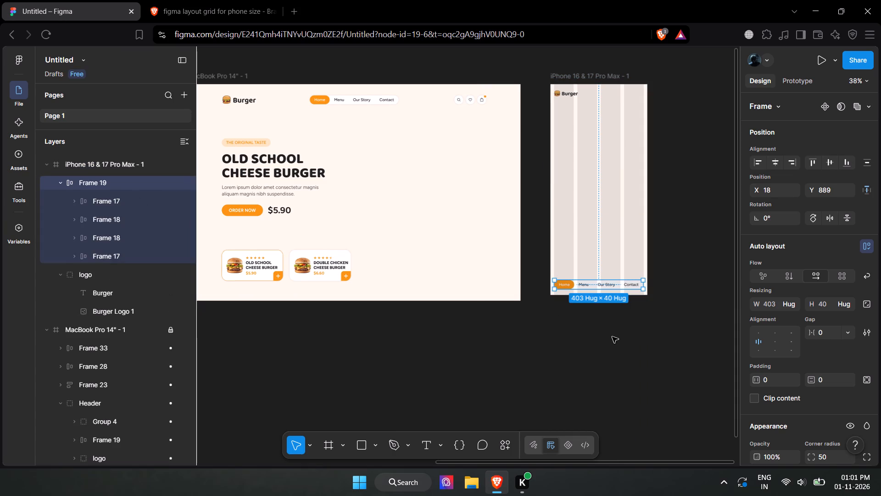
{"action": "left_click", "coordinate": [612, 337]}
{"action": "left_click", "coordinate": [45, 163]}
{"action": "left_click", "coordinate": [45, 163]}
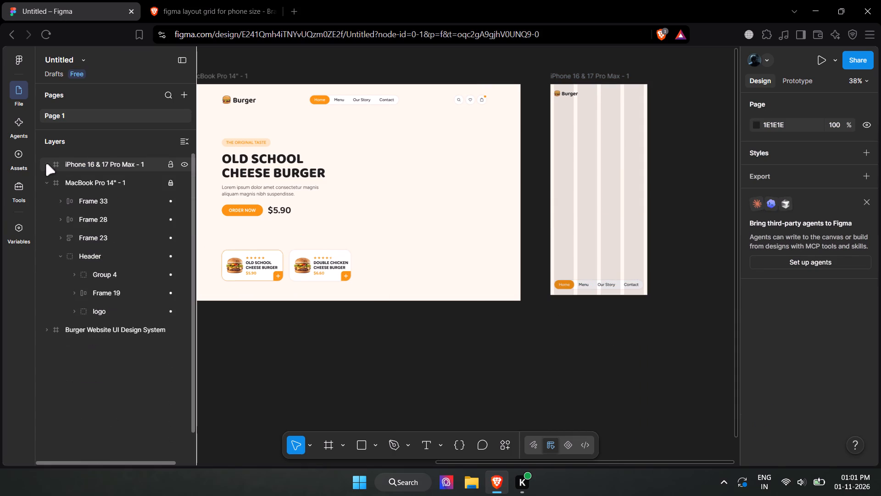
Copy the icon group Group 4 from the locked MacBook Pro frame's Header.
{"action": "scroll", "coordinate": [91, 289], "scroll_direction": "down", "scroll_amount": 1}
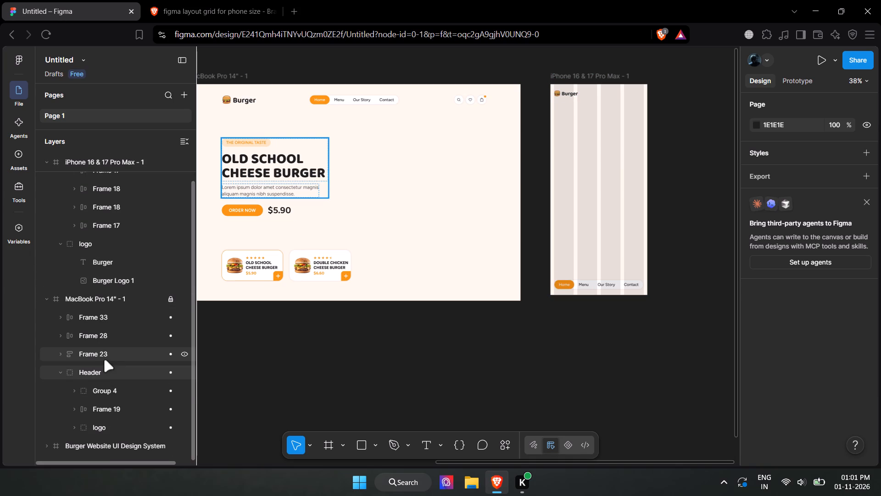
{"action": "left_click", "coordinate": [110, 387]}
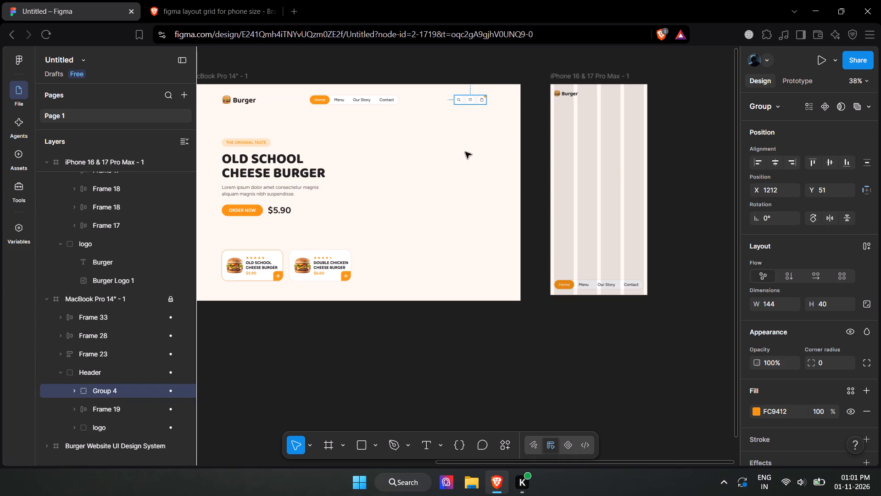
{"action": "key", "text": "ctrl+c"}
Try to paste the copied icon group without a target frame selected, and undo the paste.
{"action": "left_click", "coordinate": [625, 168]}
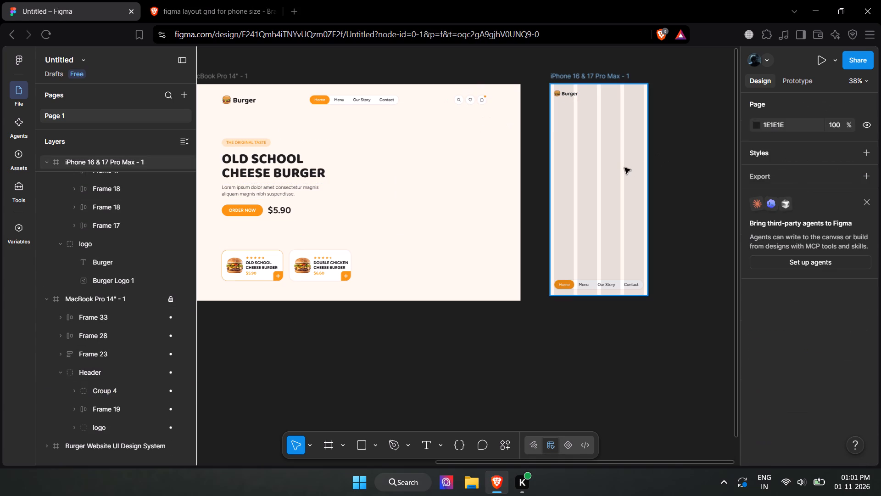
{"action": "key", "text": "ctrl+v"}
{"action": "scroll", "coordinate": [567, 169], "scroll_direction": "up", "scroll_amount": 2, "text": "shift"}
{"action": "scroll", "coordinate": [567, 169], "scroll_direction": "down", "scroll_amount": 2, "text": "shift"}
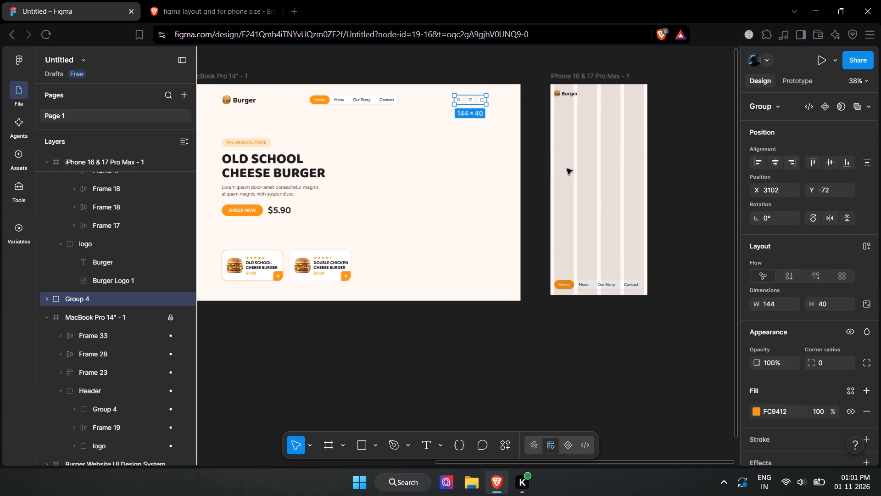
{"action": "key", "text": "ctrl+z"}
Paste the copied icon group Group 4 inside the iPhone 16 & 17 Pro Max - 1 frame.
{"action": "scroll", "coordinate": [121, 216], "scroll_direction": "up", "scroll_amount": 2}
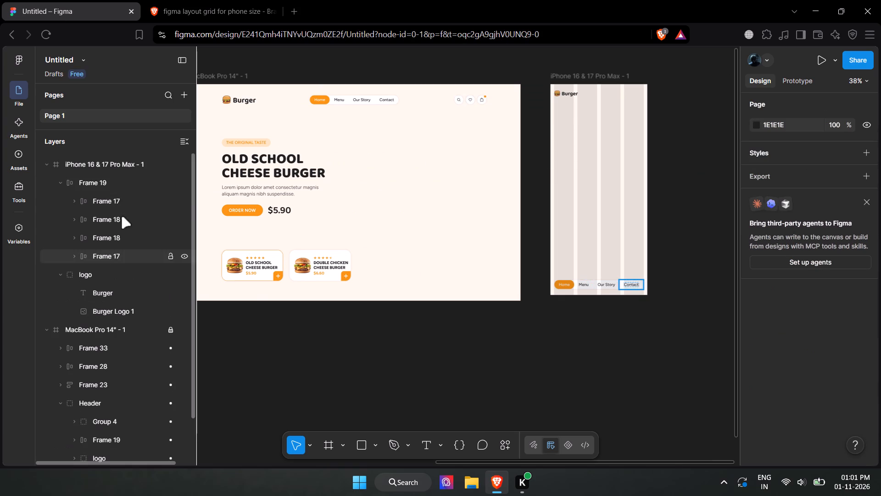
{"action": "left_click", "coordinate": [91, 166]}
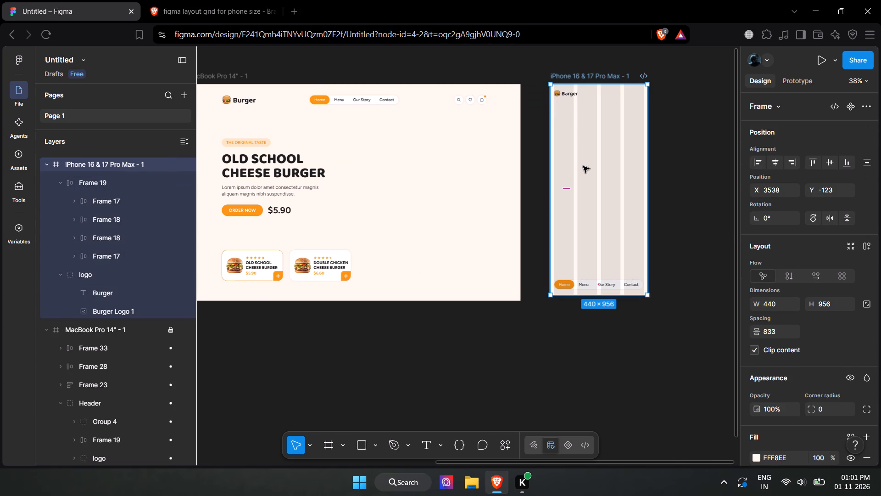
{"action": "key", "text": "ctrl+v"}
{"action": "scroll", "coordinate": [656, 143], "scroll_direction": "down", "scroll_amount": 1, "text": "shift"}
{"action": "scroll", "coordinate": [656, 144], "scroll_direction": "up", "scroll_amount": 1, "text": "shift"}
{"action": "scroll", "coordinate": [656, 144], "scroll_direction": "down", "scroll_amount": 1}
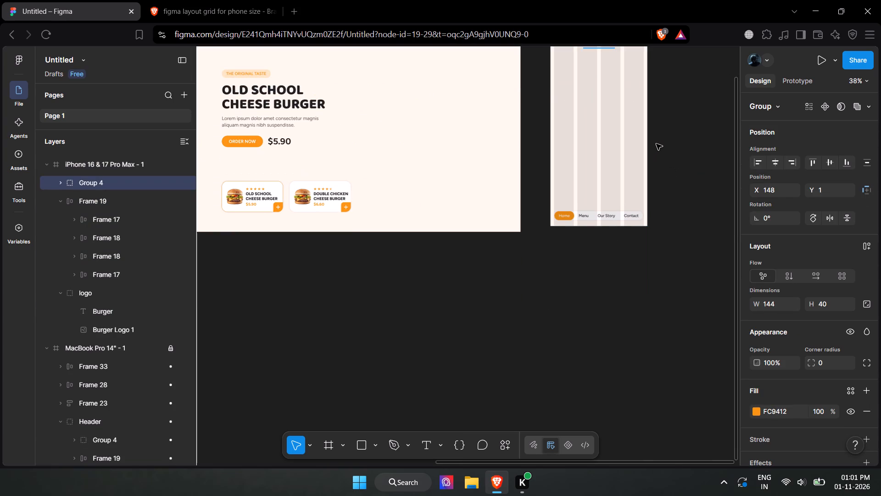
{"action": "scroll", "coordinate": [659, 130], "scroll_direction": "up", "scroll_amount": 2}
{"action": "scroll", "coordinate": [659, 147], "scroll_direction": "up", "scroll_amount": 6, "text": "ctrl"}
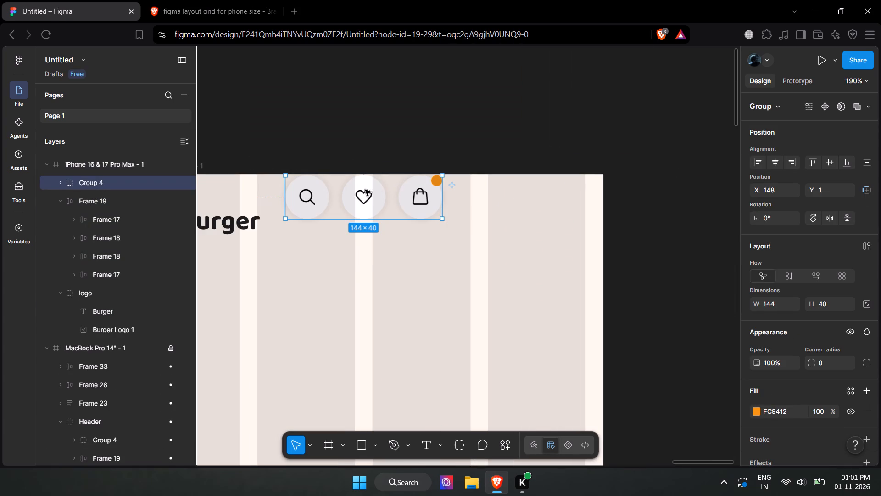
Move the search, heart and bag icon group to the outer edge of the fourth grid column, level with the logo at Y 24.
{"action": "left_click_drag", "start_coordinate": [369, 195], "coordinate": [509, 220]}
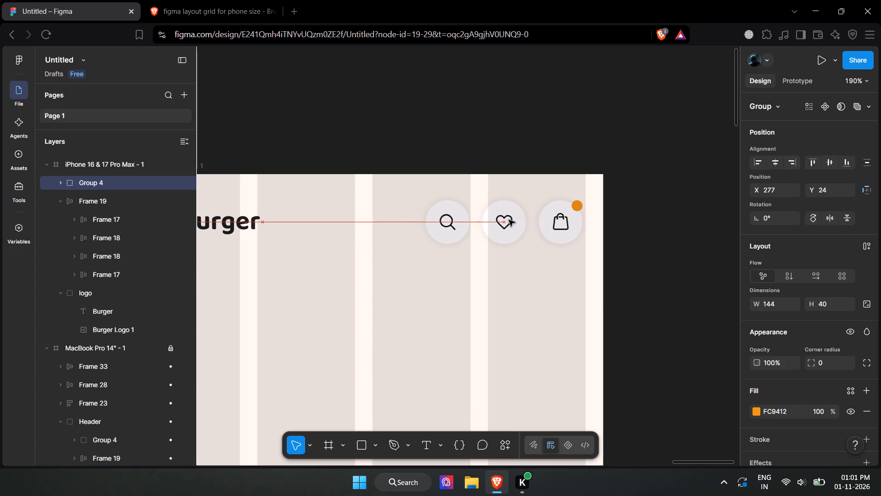
{"action": "left_click_drag", "start_coordinate": [509, 220], "coordinate": [511, 220]}
{"action": "left_click", "coordinate": [669, 251]}
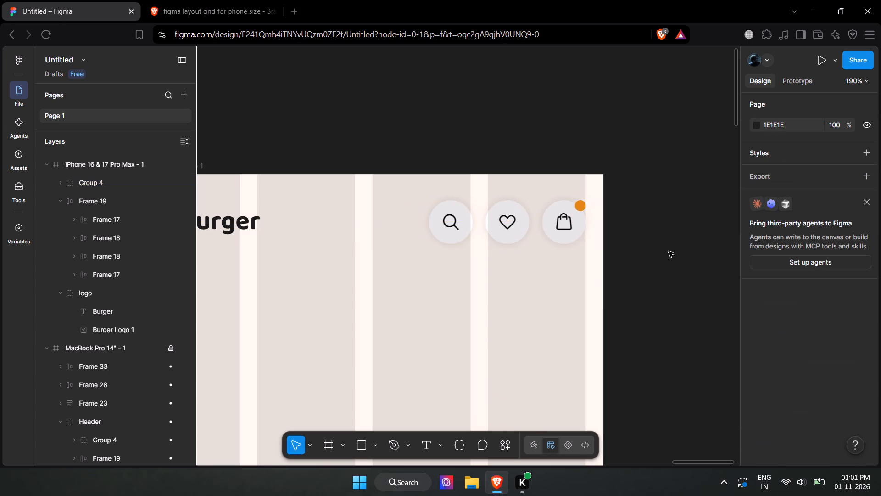
{"action": "scroll", "coordinate": [482, 248], "scroll_direction": "down", "scroll_amount": 3, "text": "ctrl"}
{"action": "scroll", "coordinate": [513, 257], "scroll_direction": "up", "scroll_amount": 1, "text": "shift"}
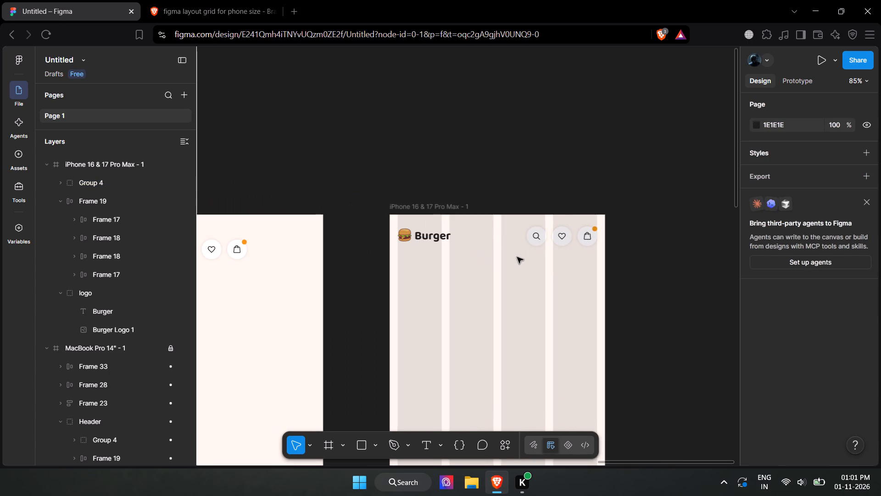
{"action": "scroll", "coordinate": [518, 257], "scroll_direction": "down", "scroll_amount": 1}
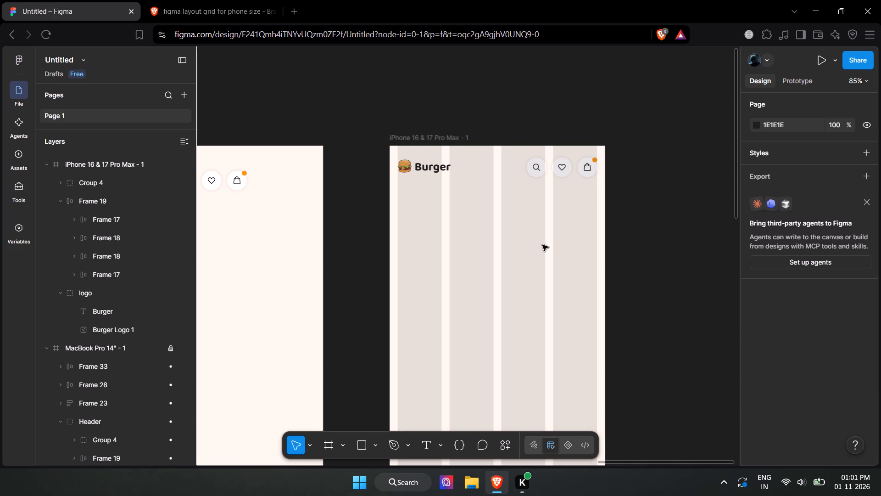
Present the iPhone 16 & 17 Pro Max - 1 frame as a prototype, check its display against the MacBook screen, and close the presentation.
{"action": "left_click", "coordinate": [101, 168]}
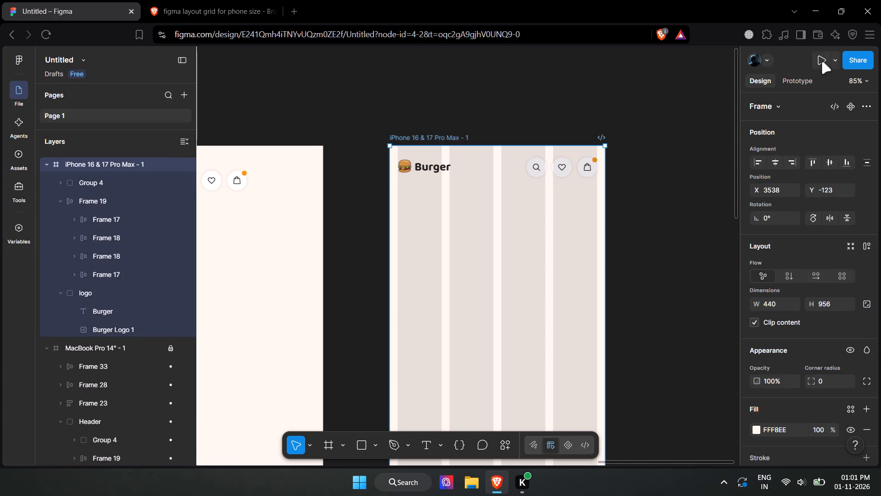
{"action": "left_click", "coordinate": [819, 57]}
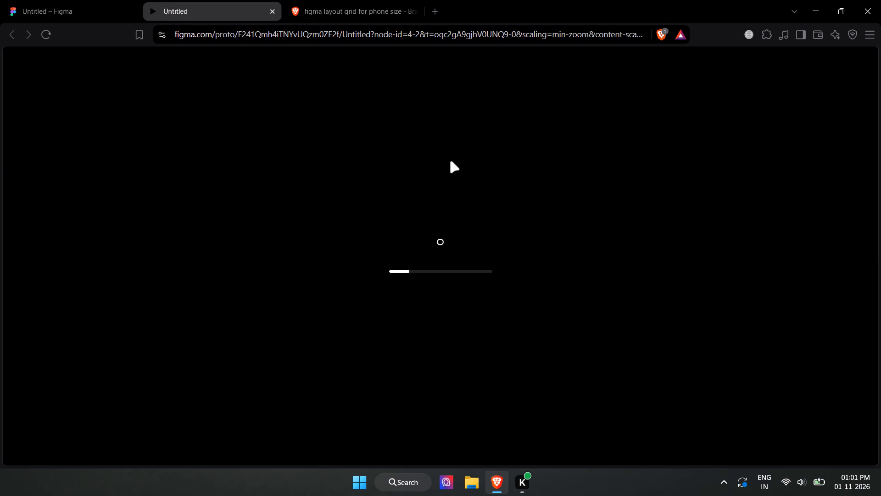
{"action": "scroll", "coordinate": [470, 173], "scroll_direction": "up", "scroll_amount": 5}
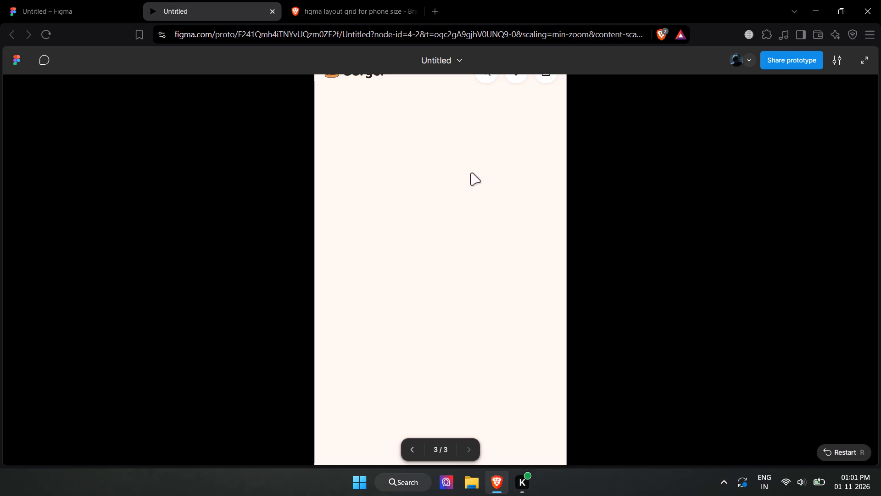
{"action": "scroll", "coordinate": [470, 173], "scroll_direction": "up", "scroll_amount": 2}
{"action": "left_click", "coordinate": [410, 449]}
{"action": "left_click", "coordinate": [461, 449]}
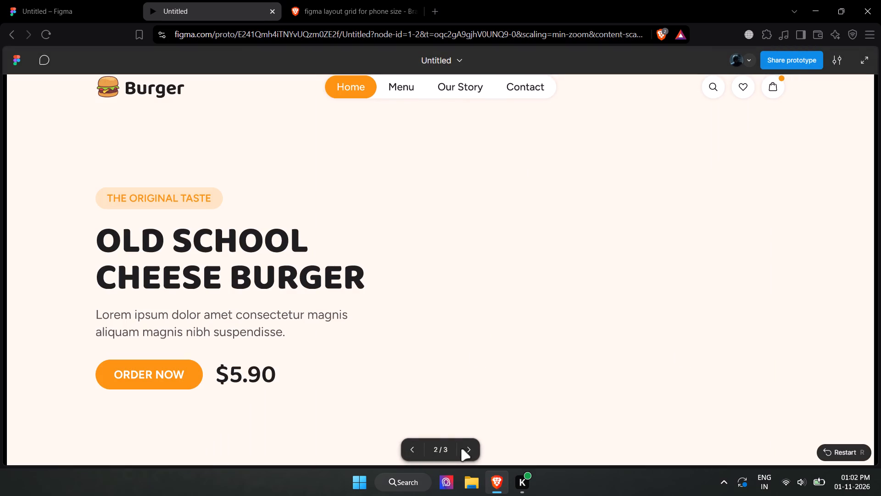
{"action": "left_click", "coordinate": [588, 242]}
{"action": "left_click_drag", "start_coordinate": [301, 140], "coordinate": [301, 145]}
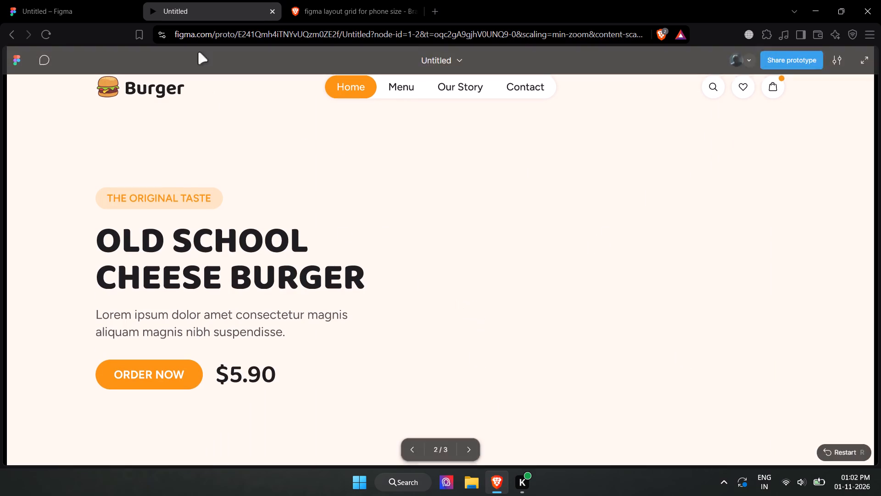
{"action": "left_click", "coordinate": [61, 0]}
{"action": "left_click", "coordinate": [270, 13]}
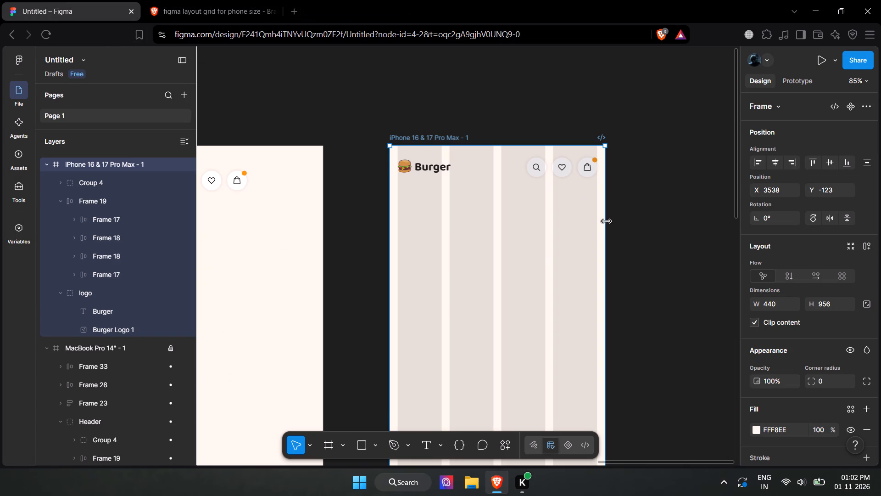
Preview the iPhone 16 & 17 Pro Max - 1 frame in the editor, examine its header and bottom navigation bar, and close the preview.
{"action": "left_click", "coordinate": [537, 234]}
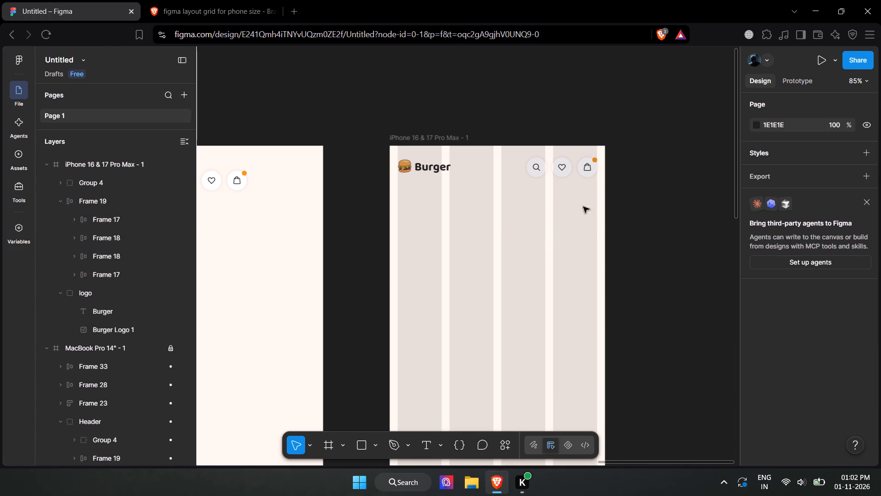
{"action": "left_click", "coordinate": [835, 59]}
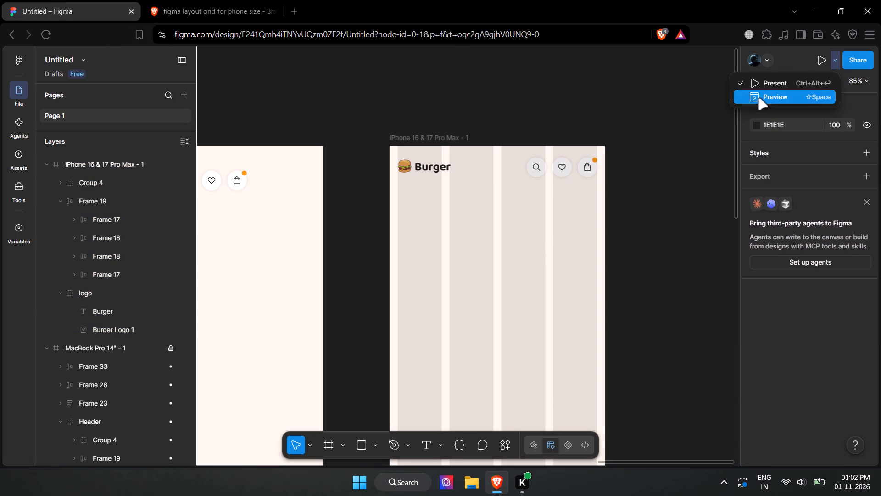
{"action": "left_click", "coordinate": [521, 223]}
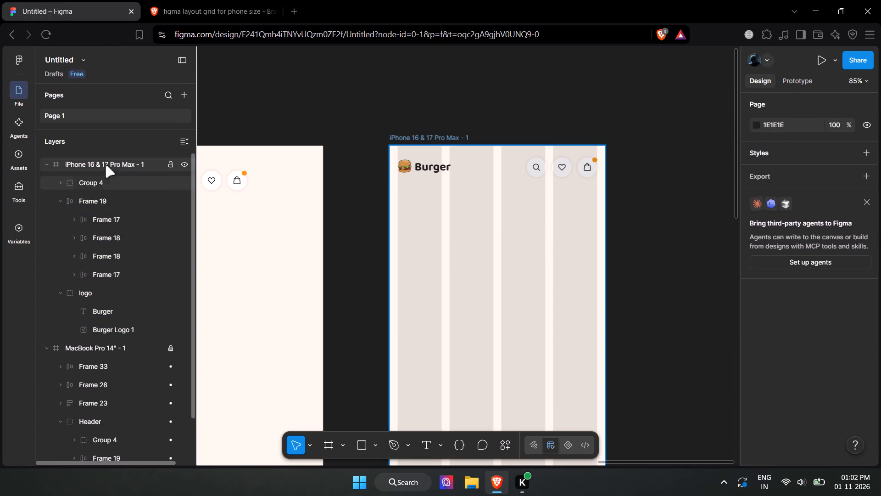
{"action": "left_click", "coordinate": [105, 165]}
{"action": "left_click", "coordinate": [831, 61]}
{"action": "left_click", "coordinate": [793, 95]}
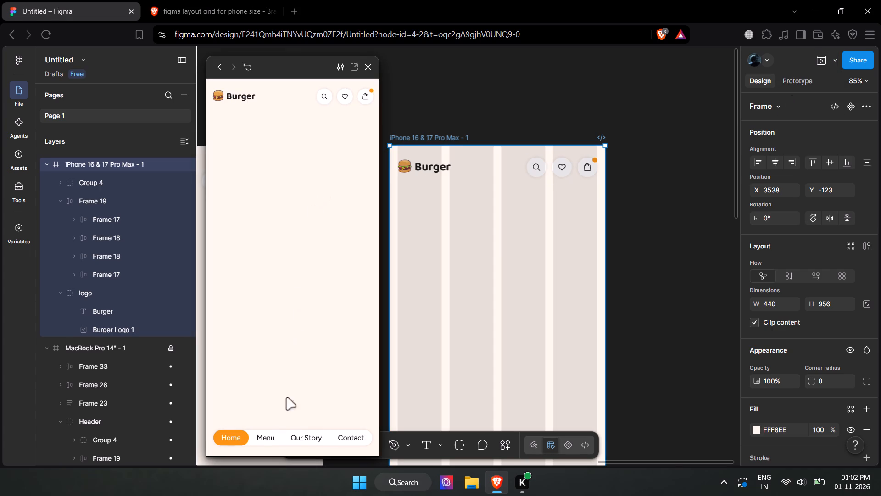
{"action": "left_click", "coordinate": [266, 441]}
{"action": "left_click", "coordinate": [370, 65]}
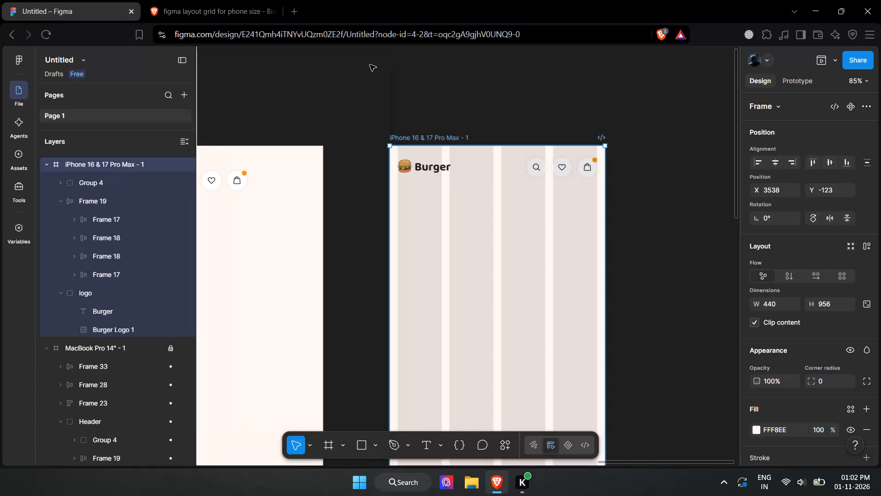
{"action": "left_click", "coordinate": [511, 90]}
Move the bottom navigation bar Frame 19 slightly up in the iPhone frame to Y 883, keeping it at X 18.
{"action": "scroll", "coordinate": [477, 189], "scroll_direction": "up", "scroll_amount": 7, "text": "shift"}
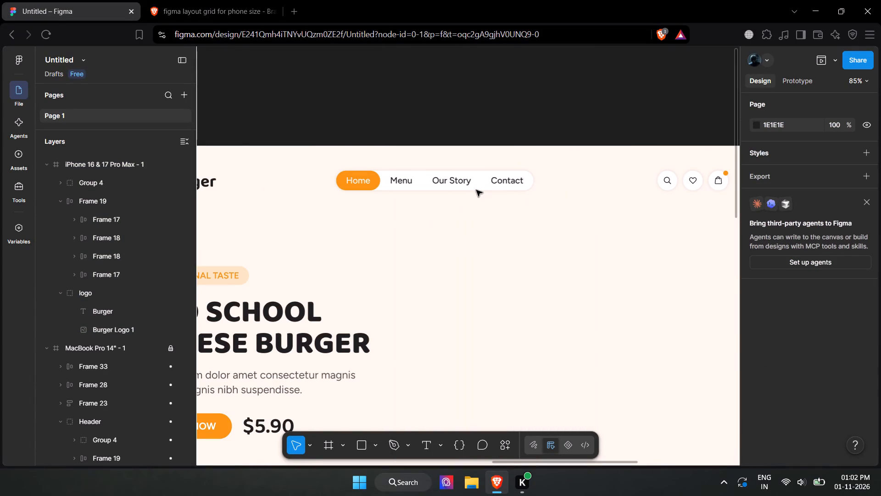
{"action": "scroll", "coordinate": [476, 190], "scroll_direction": "down", "scroll_amount": 5, "text": "shift"}
{"action": "scroll", "coordinate": [618, 229], "scroll_direction": "down", "scroll_amount": 4}
{"action": "scroll", "coordinate": [620, 231], "scroll_direction": "up", "scroll_amount": 1}
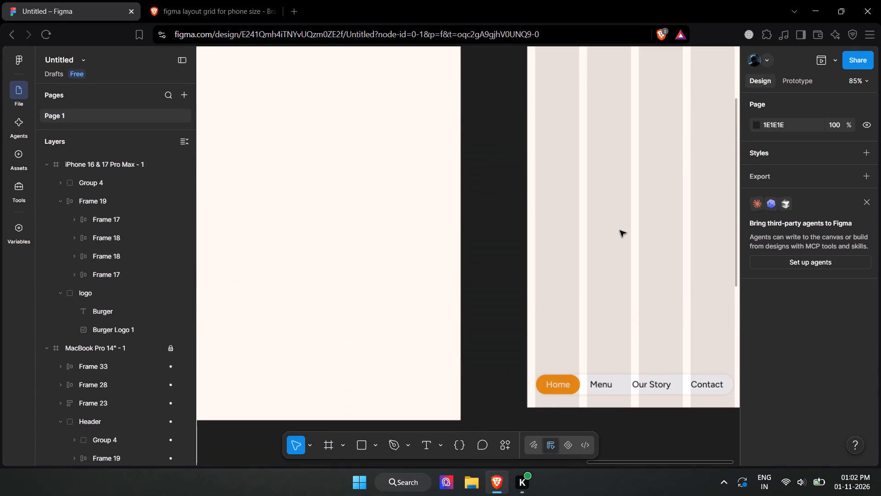
{"action": "scroll", "coordinate": [620, 231], "scroll_direction": "down", "scroll_amount": 2, "text": "shift"}
{"action": "left_click", "coordinate": [489, 389]}
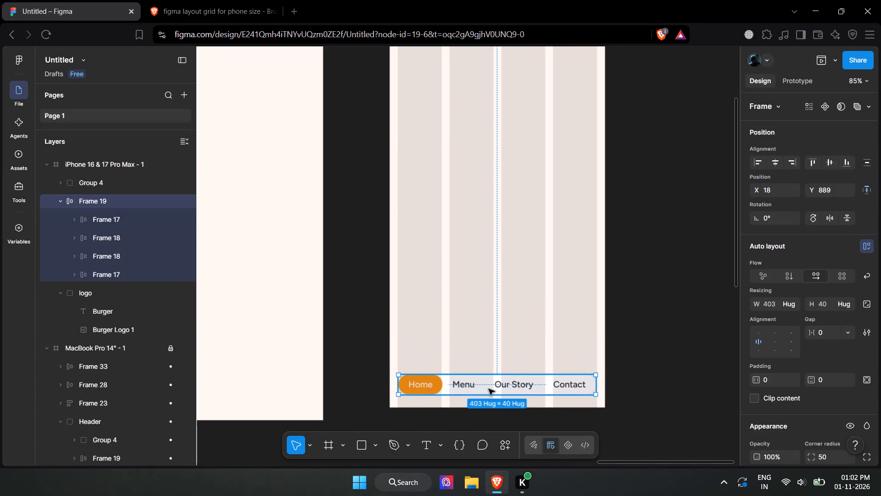
{"action": "left_click", "coordinate": [488, 388]}
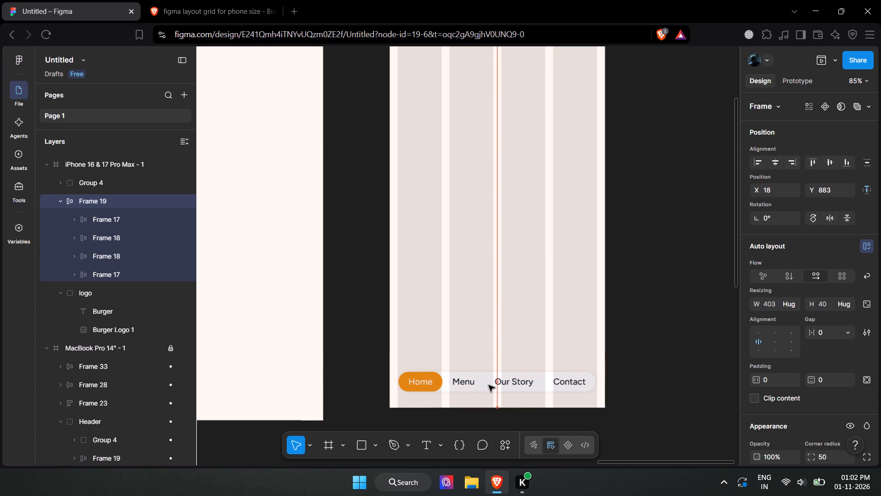
{"action": "left_click", "coordinate": [662, 368]}
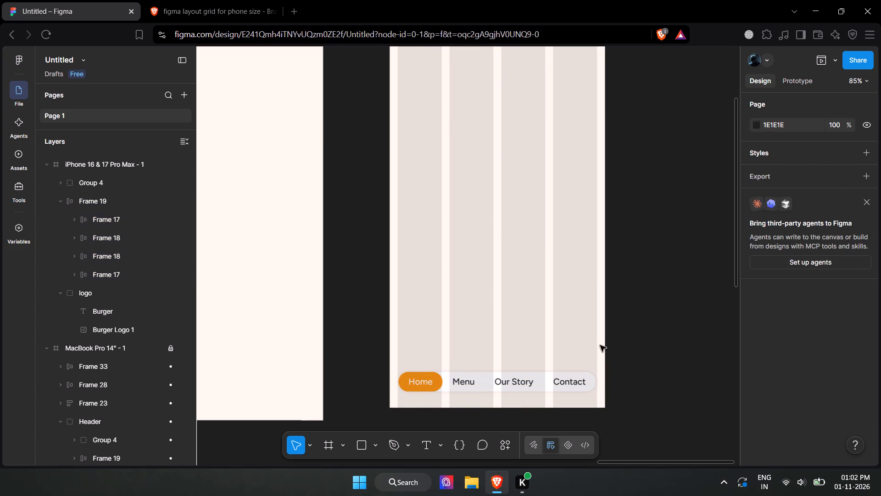
Compare the iPhone frame's header and navigation layout with the MacBook Pro 14" - 1 design.
{"action": "scroll", "coordinate": [600, 345], "scroll_direction": "down", "scroll_amount": 1, "text": "shift"}
{"action": "scroll", "coordinate": [600, 345], "scroll_direction": "up", "scroll_amount": 2, "text": "shift"}
{"action": "scroll", "coordinate": [600, 345], "scroll_direction": "down", "scroll_amount": 2, "text": "ctrl"}
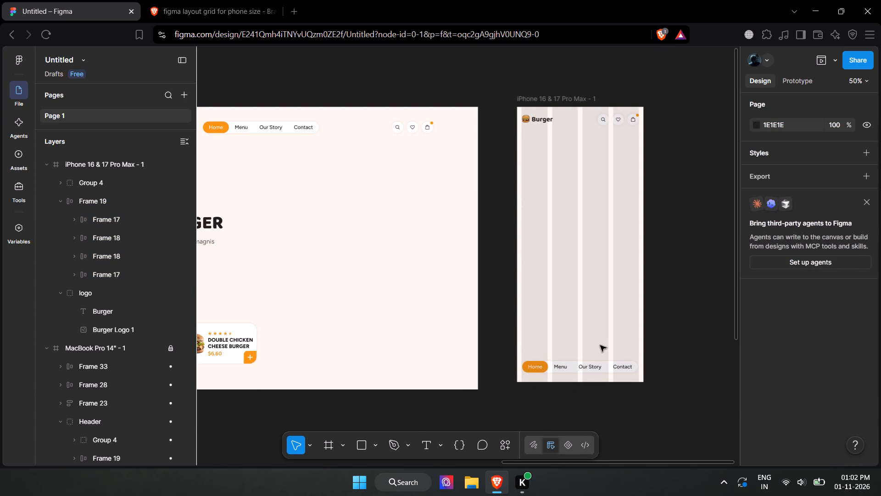
{"action": "scroll", "coordinate": [321, 306], "scroll_direction": "up", "scroll_amount": 3, "text": "shift"}
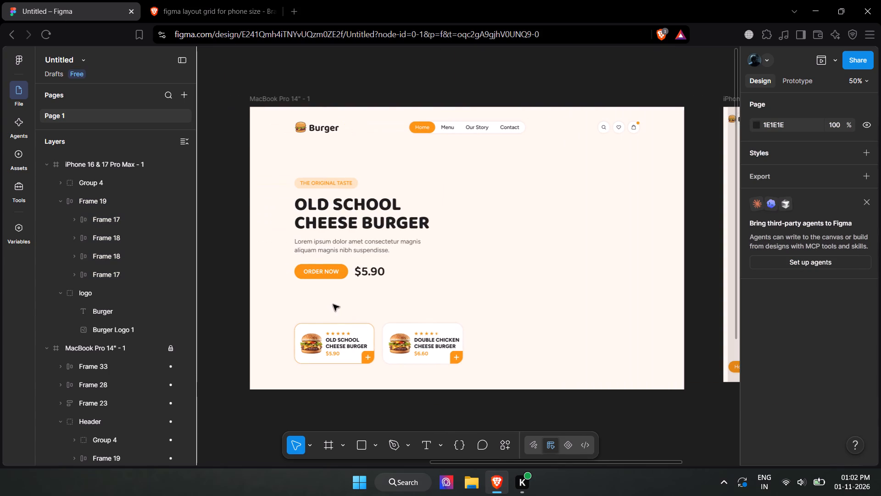
{"action": "scroll", "coordinate": [457, 187], "scroll_direction": "down", "scroll_amount": 3, "text": "shift"}
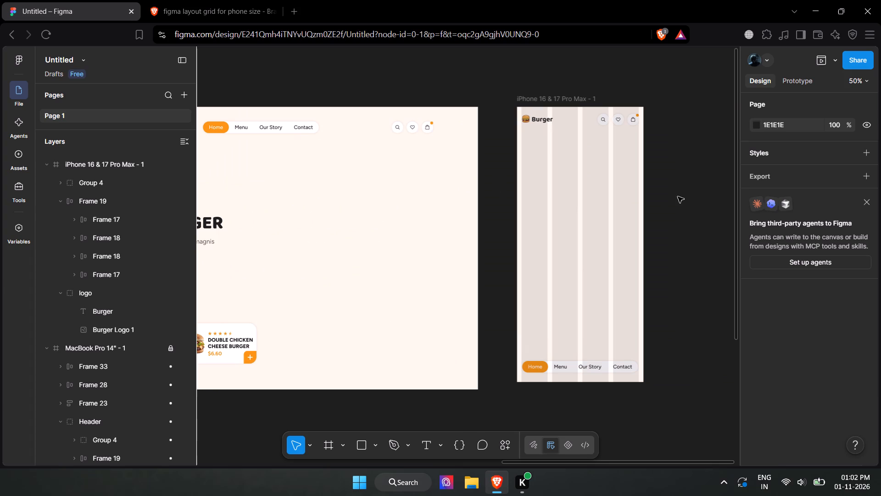
{"action": "left_click", "coordinate": [681, 191]}
{"action": "scroll", "coordinate": [599, 136], "scroll_direction": "up", "scroll_amount": 1, "text": "shift"}
{"action": "scroll", "coordinate": [599, 136], "scroll_direction": "down", "scroll_amount": 1, "text": "shift"}
{"action": "scroll", "coordinate": [606, 118], "scroll_direction": "up", "scroll_amount": 4, "text": "ctrl"}
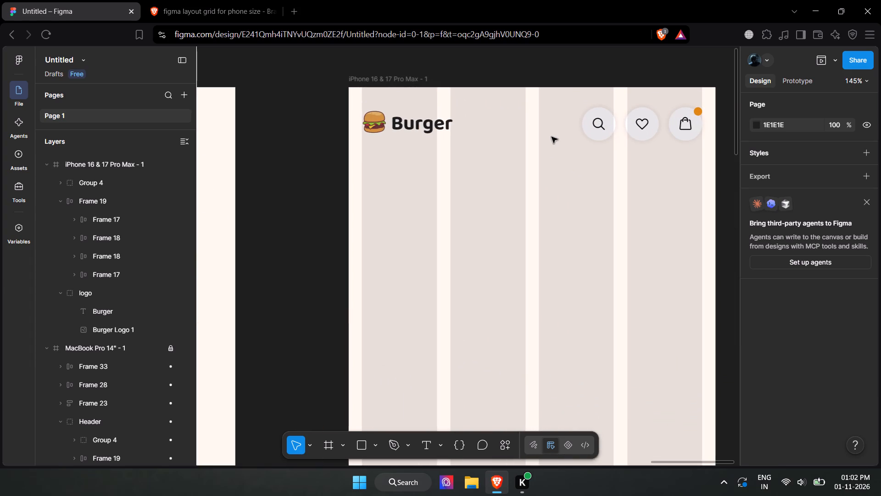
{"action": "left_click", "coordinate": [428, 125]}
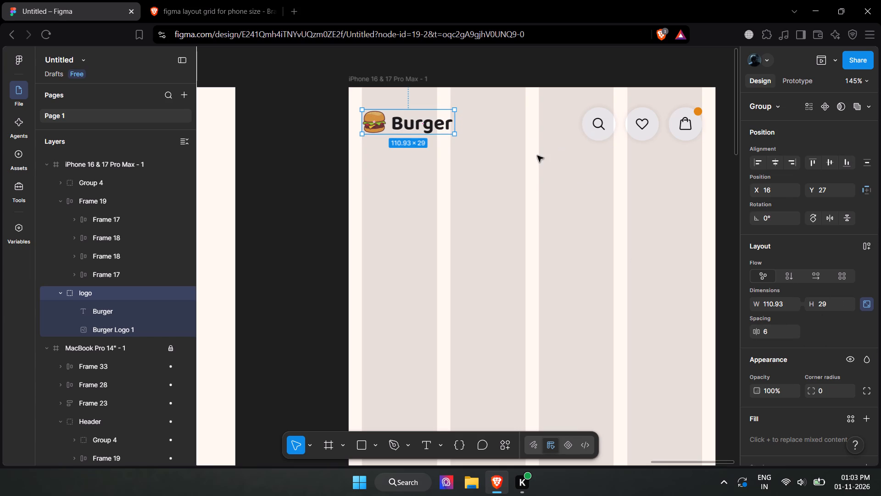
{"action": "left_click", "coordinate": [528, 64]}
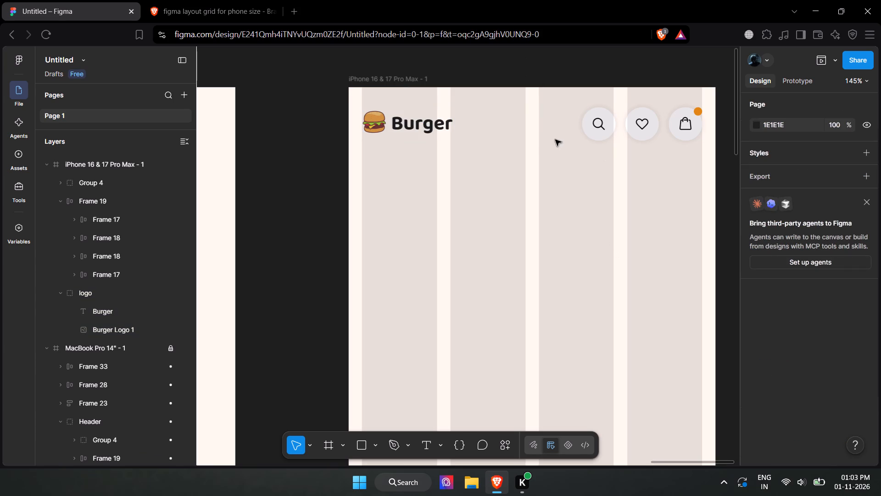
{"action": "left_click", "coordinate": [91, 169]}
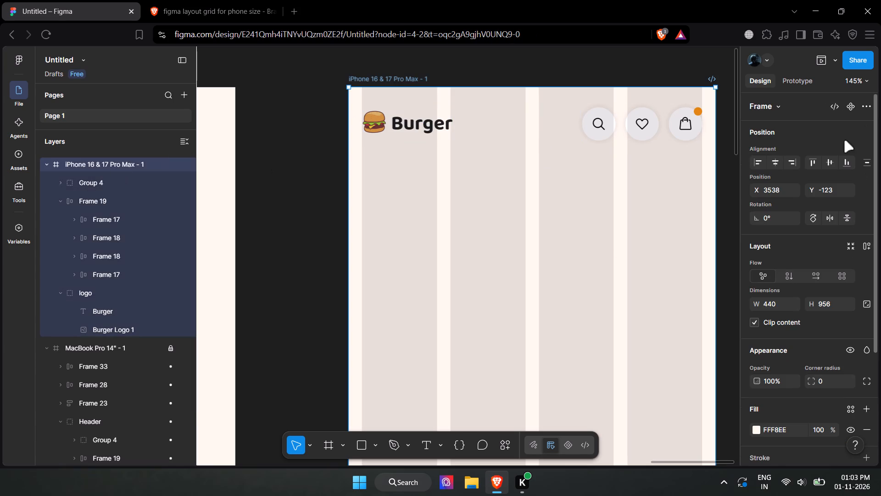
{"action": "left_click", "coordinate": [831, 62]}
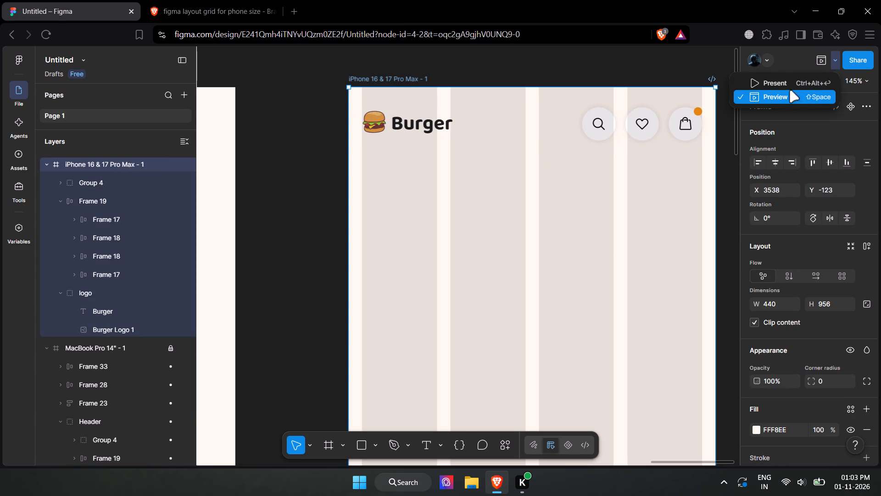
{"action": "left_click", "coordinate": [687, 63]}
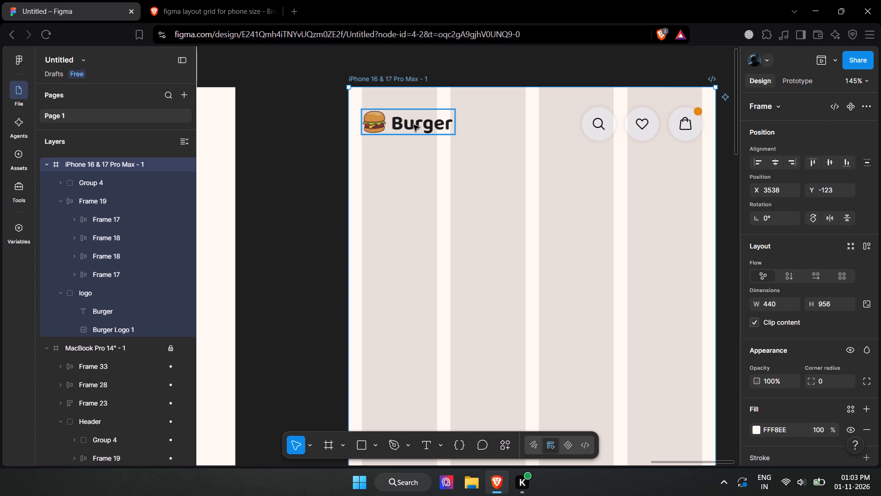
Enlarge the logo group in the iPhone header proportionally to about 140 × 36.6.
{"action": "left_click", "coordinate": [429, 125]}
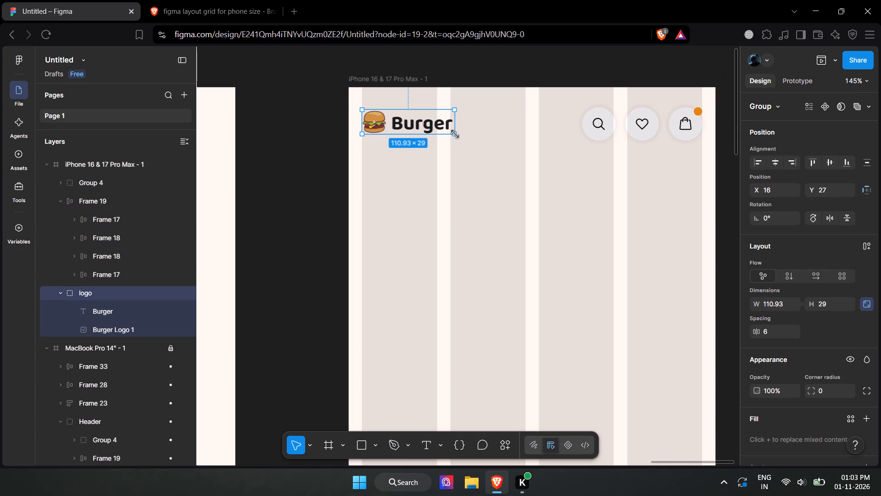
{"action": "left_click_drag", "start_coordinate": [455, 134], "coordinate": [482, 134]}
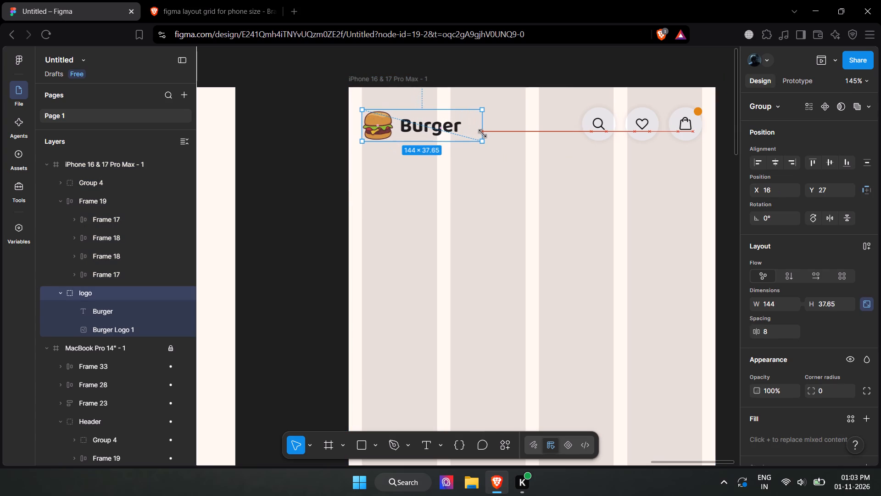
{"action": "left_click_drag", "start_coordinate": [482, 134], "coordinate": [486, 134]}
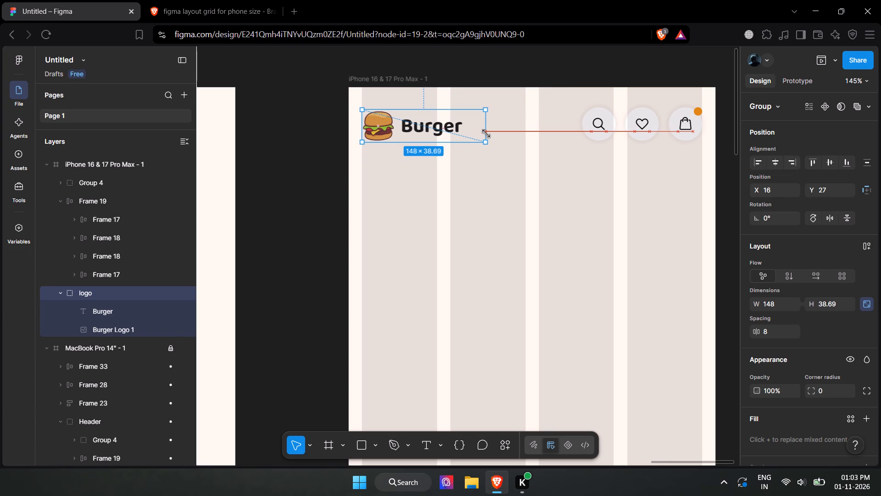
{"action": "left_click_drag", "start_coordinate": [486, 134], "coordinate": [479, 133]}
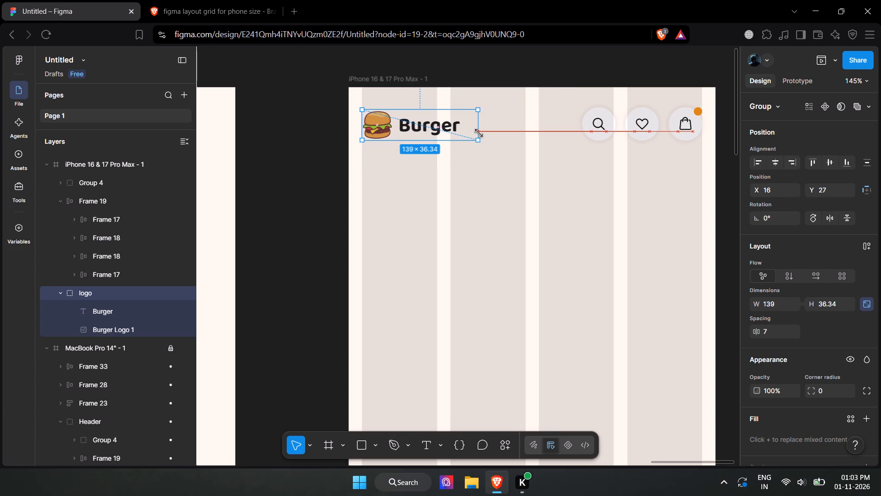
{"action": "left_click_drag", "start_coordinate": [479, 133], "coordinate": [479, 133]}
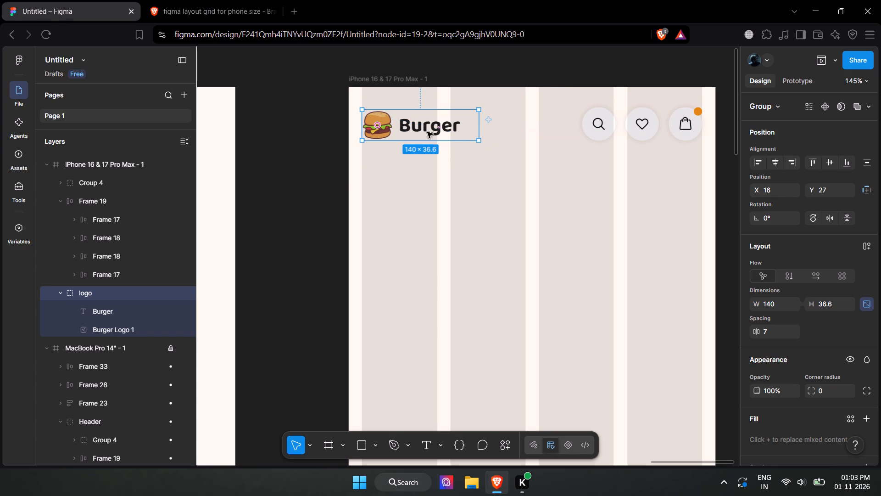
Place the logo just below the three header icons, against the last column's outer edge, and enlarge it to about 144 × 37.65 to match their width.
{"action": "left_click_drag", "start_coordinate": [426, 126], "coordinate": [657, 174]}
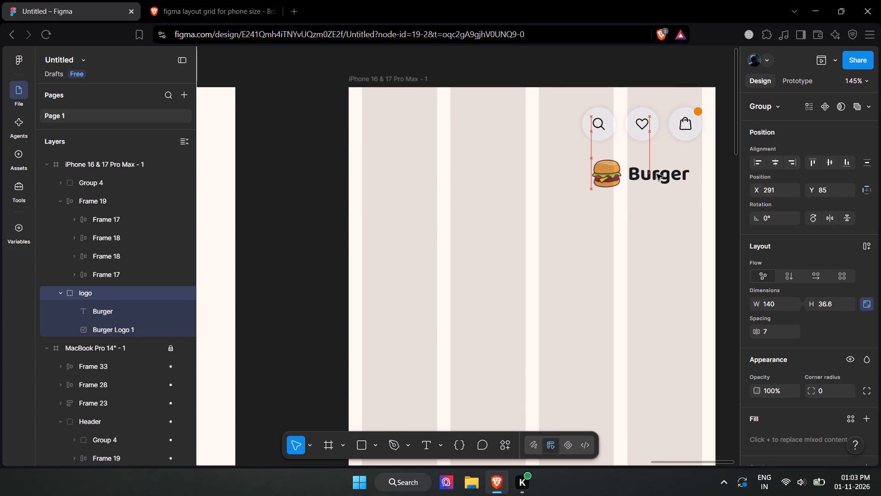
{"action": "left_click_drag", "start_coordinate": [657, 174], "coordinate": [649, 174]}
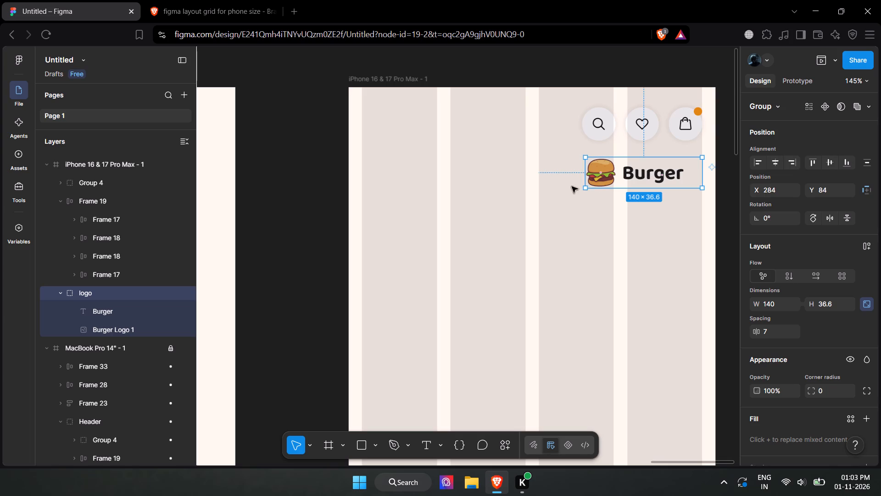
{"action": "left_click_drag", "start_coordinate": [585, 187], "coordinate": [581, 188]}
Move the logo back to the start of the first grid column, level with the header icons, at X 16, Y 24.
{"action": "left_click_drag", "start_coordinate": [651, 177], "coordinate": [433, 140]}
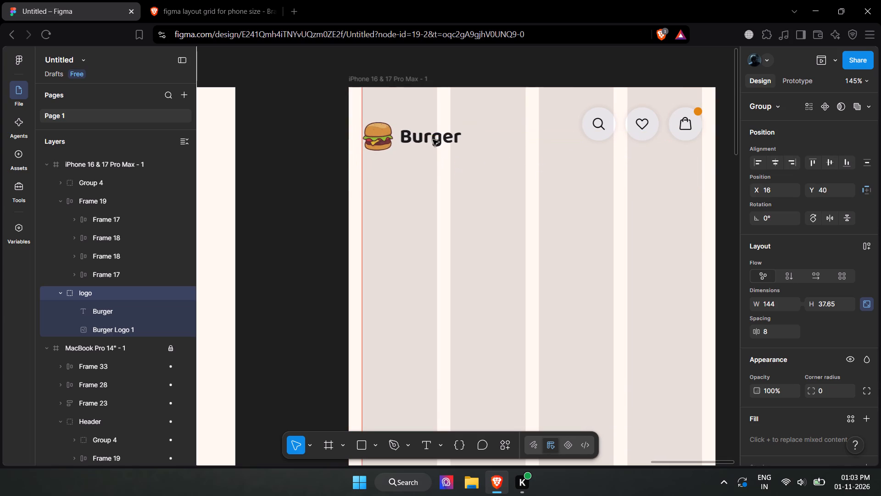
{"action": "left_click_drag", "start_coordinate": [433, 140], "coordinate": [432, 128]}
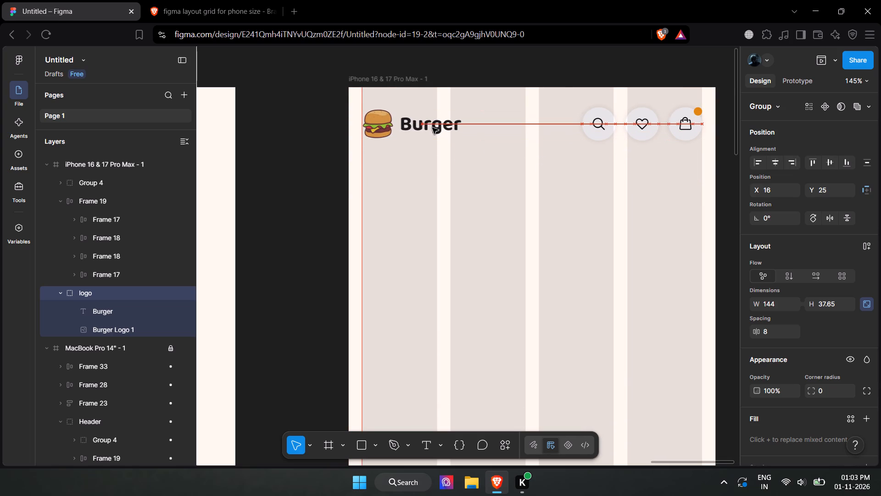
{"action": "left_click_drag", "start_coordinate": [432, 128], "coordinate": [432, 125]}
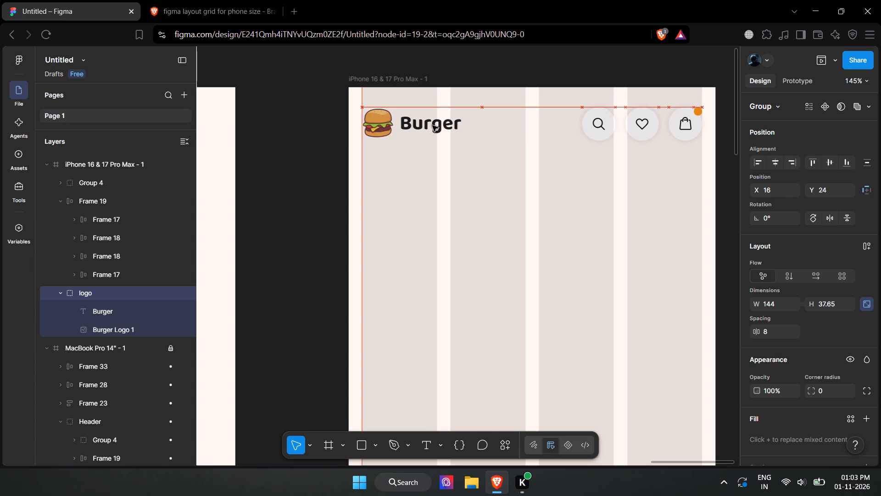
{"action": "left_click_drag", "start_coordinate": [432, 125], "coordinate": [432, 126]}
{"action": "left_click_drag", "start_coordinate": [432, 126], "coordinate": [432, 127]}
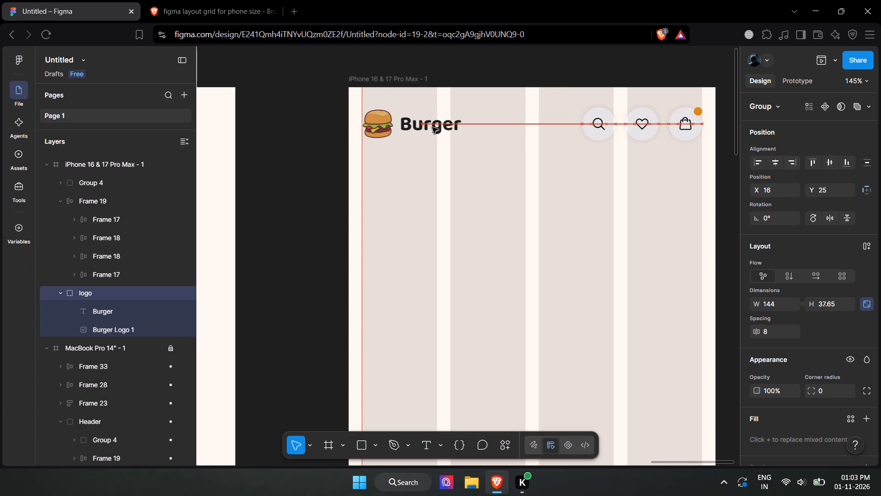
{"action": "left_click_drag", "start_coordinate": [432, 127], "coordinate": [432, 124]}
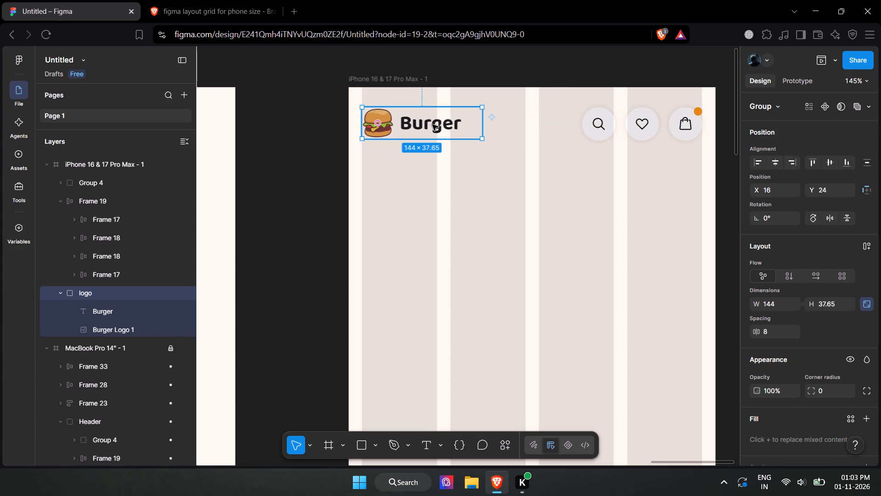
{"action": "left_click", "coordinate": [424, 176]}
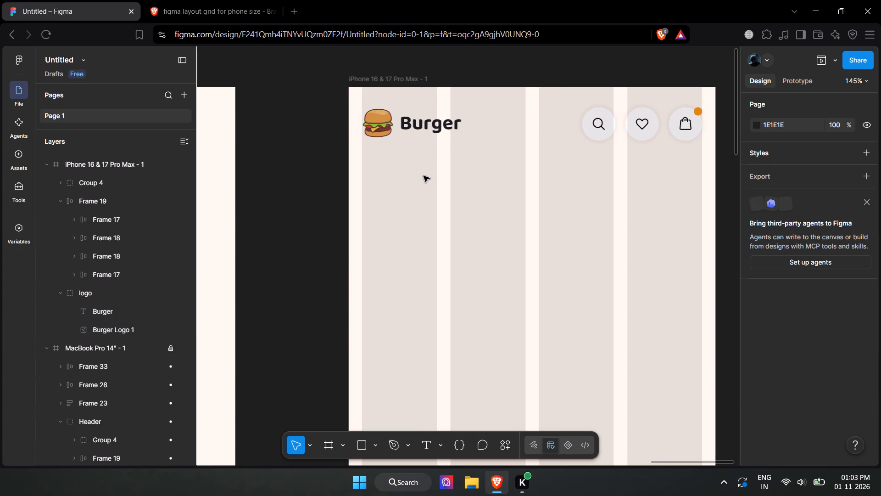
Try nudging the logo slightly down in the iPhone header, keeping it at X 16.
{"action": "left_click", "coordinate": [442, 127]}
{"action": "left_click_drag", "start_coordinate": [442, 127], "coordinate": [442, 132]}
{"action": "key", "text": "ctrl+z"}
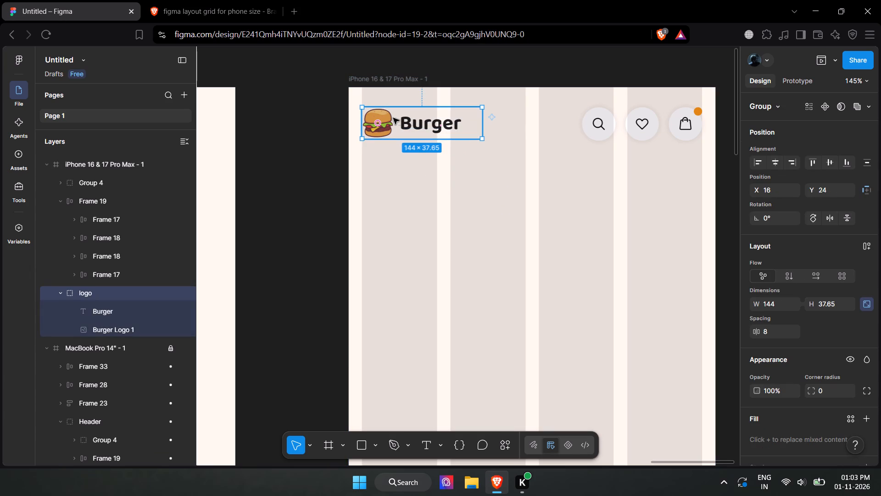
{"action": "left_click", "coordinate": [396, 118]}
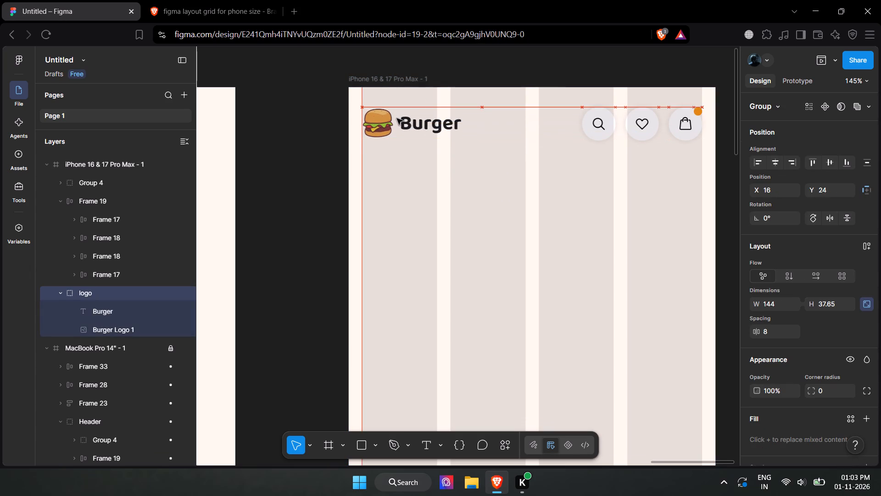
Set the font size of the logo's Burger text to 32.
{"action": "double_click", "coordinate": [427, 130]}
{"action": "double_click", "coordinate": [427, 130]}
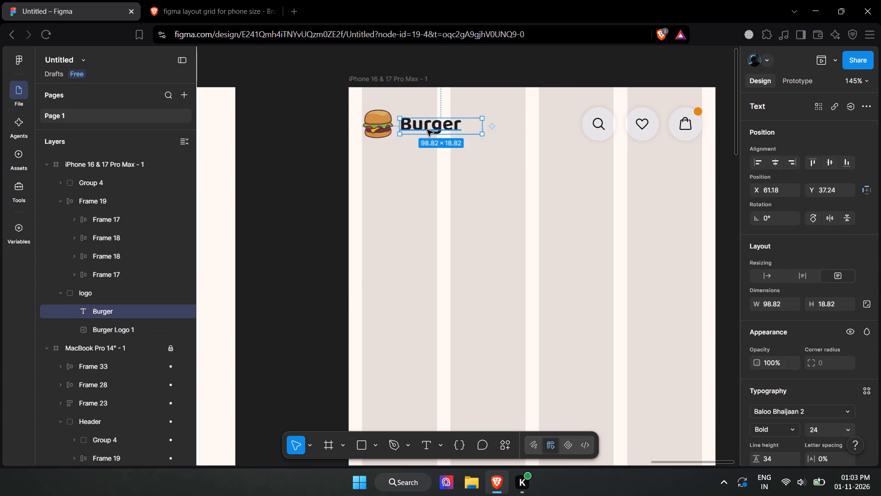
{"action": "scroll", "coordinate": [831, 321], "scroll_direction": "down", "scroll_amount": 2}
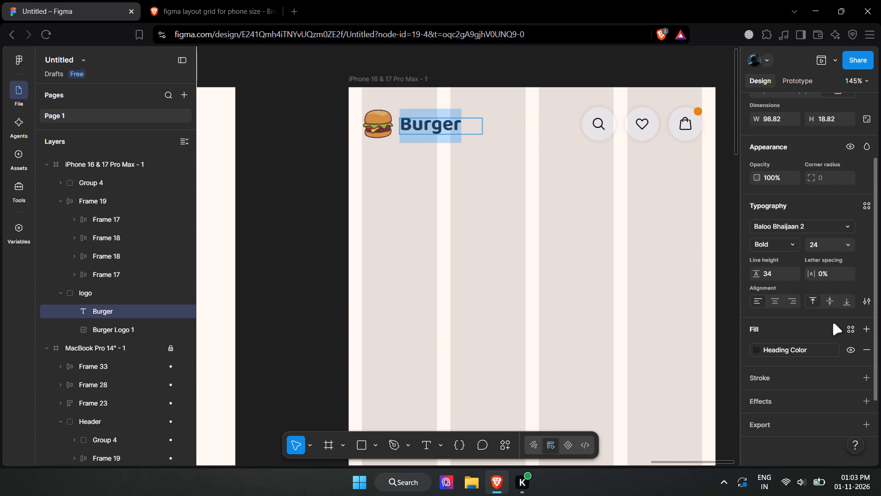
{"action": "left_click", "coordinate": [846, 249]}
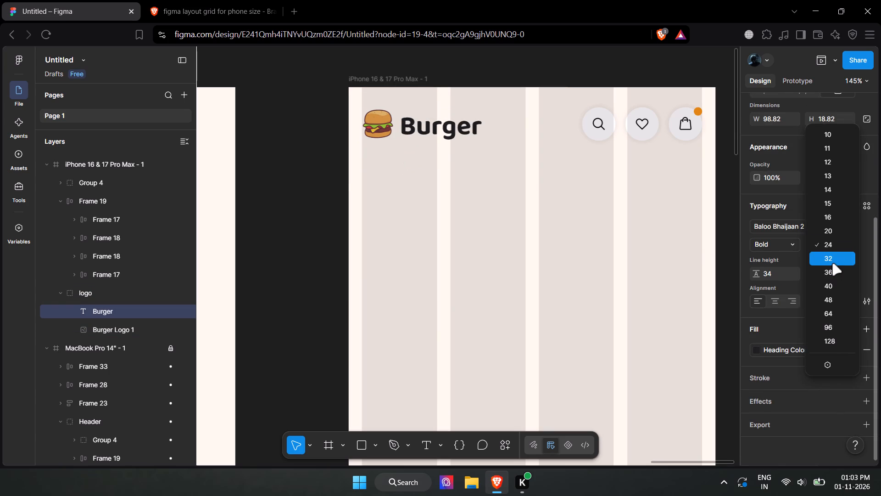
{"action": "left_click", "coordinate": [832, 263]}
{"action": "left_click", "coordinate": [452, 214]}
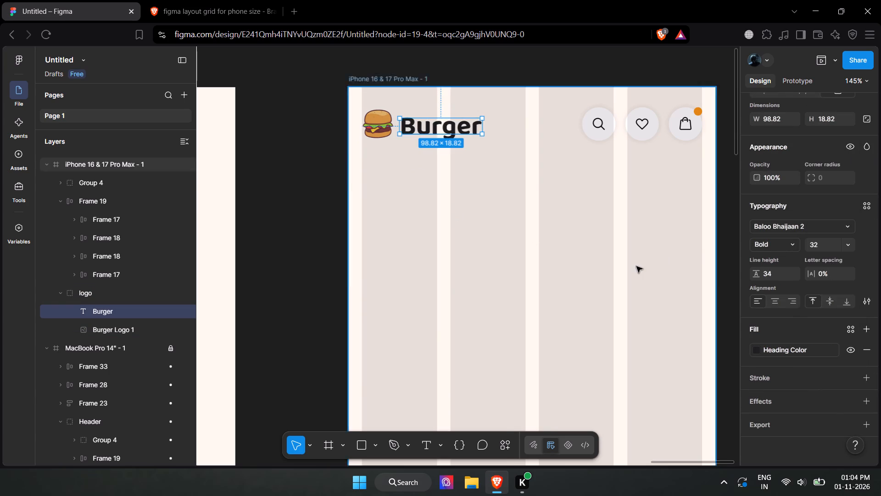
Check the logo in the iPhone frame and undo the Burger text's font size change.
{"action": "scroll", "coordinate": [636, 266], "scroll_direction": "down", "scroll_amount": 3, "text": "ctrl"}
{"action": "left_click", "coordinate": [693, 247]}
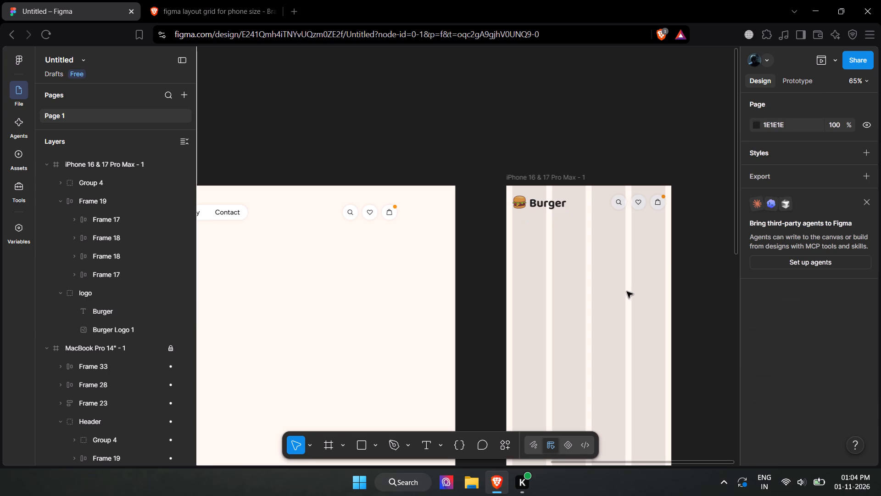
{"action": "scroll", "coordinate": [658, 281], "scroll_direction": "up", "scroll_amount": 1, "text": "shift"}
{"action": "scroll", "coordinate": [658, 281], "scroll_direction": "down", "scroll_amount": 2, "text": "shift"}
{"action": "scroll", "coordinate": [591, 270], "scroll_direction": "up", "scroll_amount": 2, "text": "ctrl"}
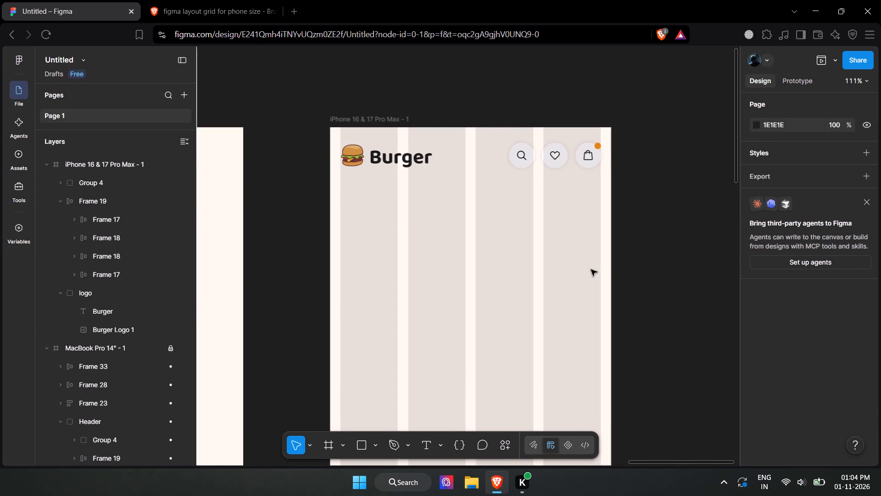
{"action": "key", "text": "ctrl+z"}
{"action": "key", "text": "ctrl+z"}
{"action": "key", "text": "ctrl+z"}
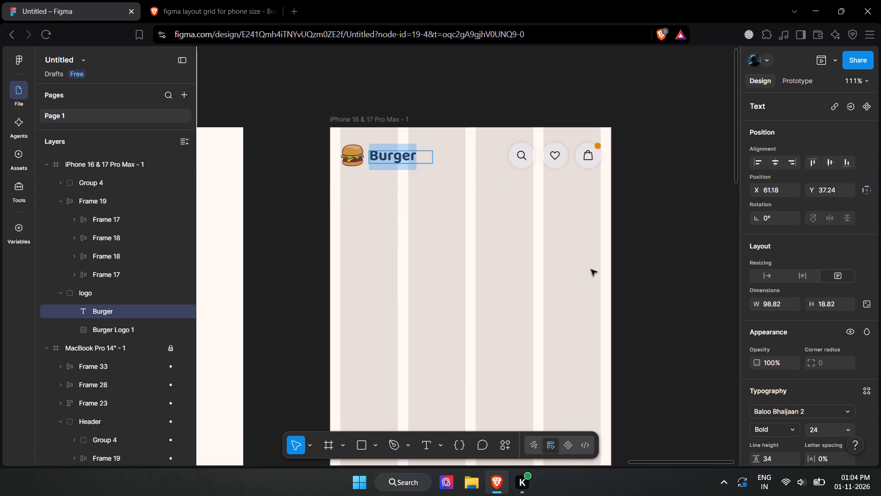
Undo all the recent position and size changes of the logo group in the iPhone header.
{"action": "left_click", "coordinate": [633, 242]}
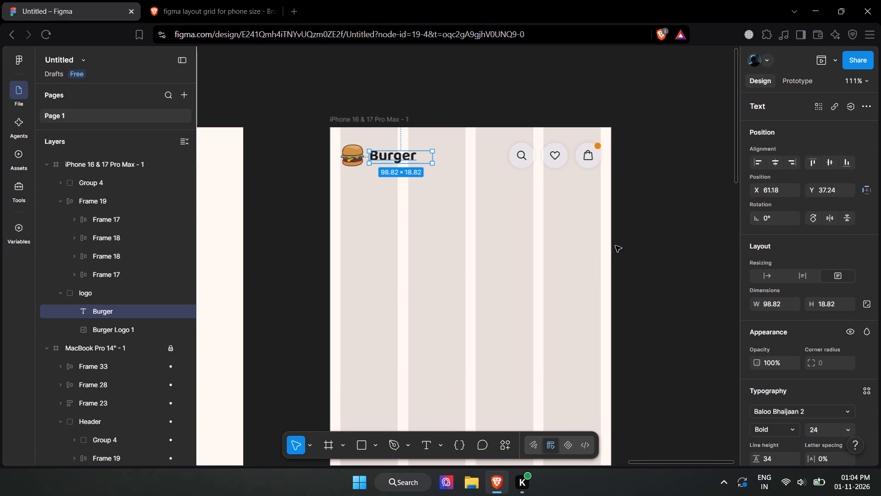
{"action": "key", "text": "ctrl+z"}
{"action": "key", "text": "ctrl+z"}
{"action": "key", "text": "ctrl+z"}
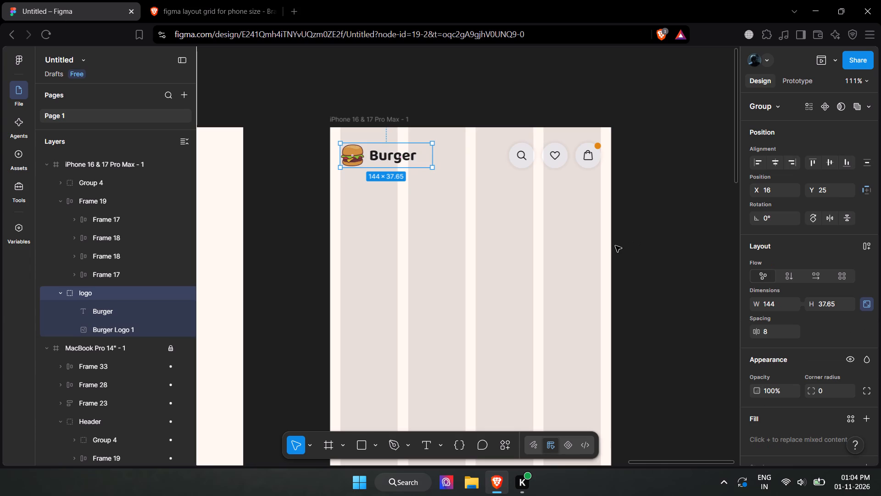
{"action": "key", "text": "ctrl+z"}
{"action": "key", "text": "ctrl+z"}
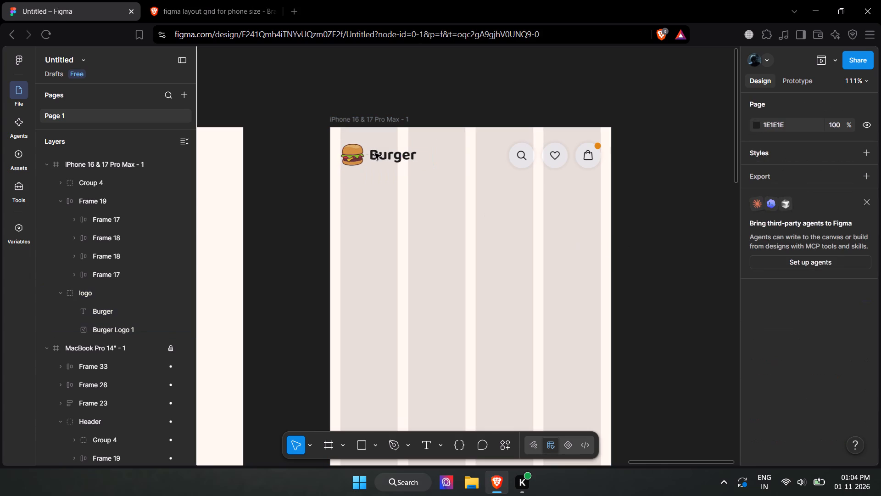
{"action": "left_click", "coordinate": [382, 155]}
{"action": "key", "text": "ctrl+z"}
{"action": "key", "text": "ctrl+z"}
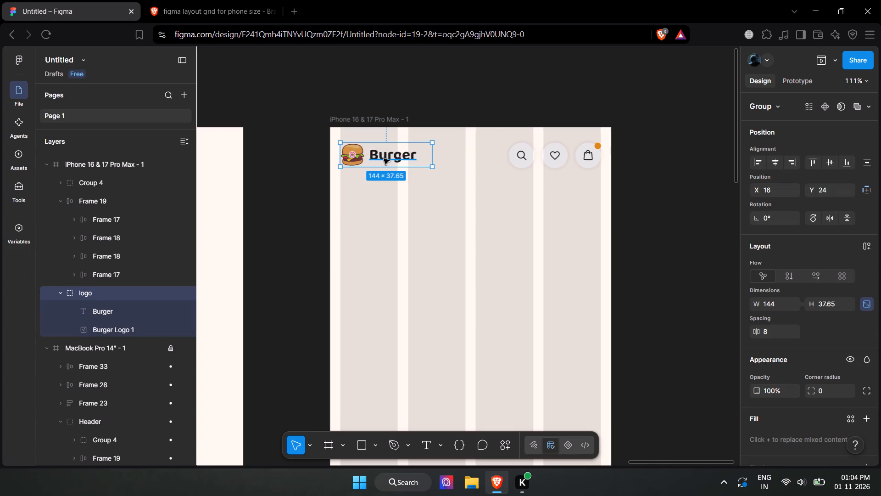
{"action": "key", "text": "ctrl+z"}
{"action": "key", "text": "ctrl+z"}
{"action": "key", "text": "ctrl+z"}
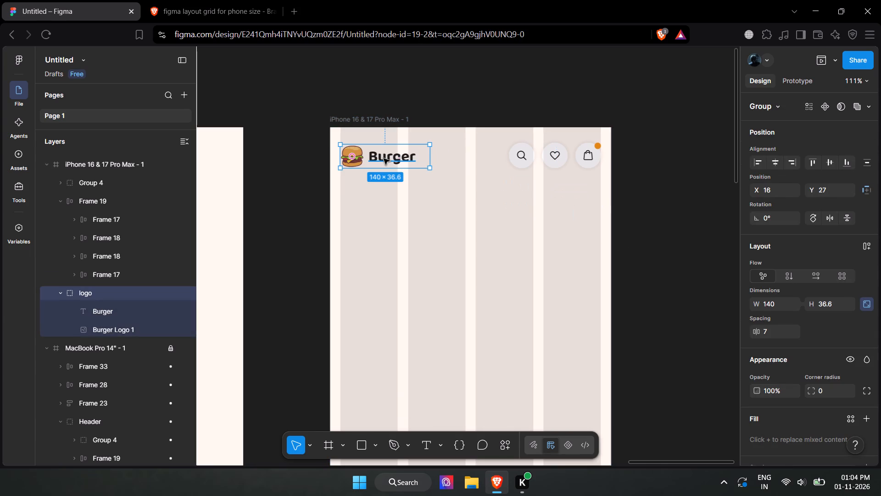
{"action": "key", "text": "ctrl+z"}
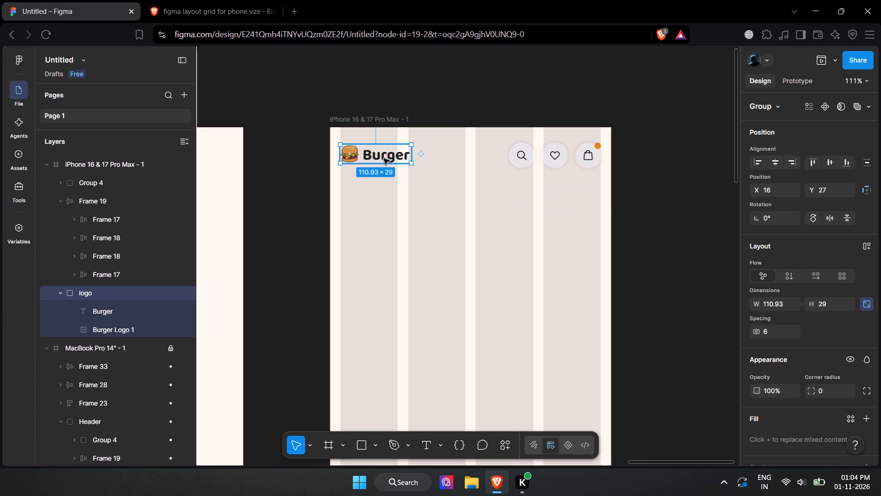
Examine the iPhone frame's header and bottom navigation bar and compare them with the MacBook Pro 14" - 1 design.
{"action": "left_click", "coordinate": [679, 245]}
{"action": "scroll", "coordinate": [391, 186], "scroll_direction": "up", "scroll_amount": 1, "text": "shift"}
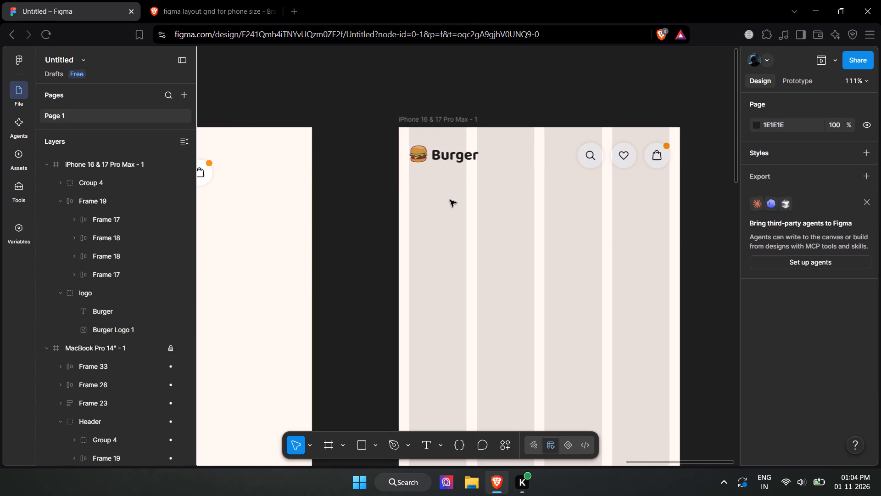
{"action": "scroll", "coordinate": [489, 195], "scroll_direction": "up", "scroll_amount": 1, "text": "shift"}
{"action": "scroll", "coordinate": [489, 195], "scroll_direction": "down", "scroll_amount": 2, "text": "shift"}
{"action": "scroll", "coordinate": [502, 200], "scroll_direction": "up", "scroll_amount": 1, "text": "ctrl"}
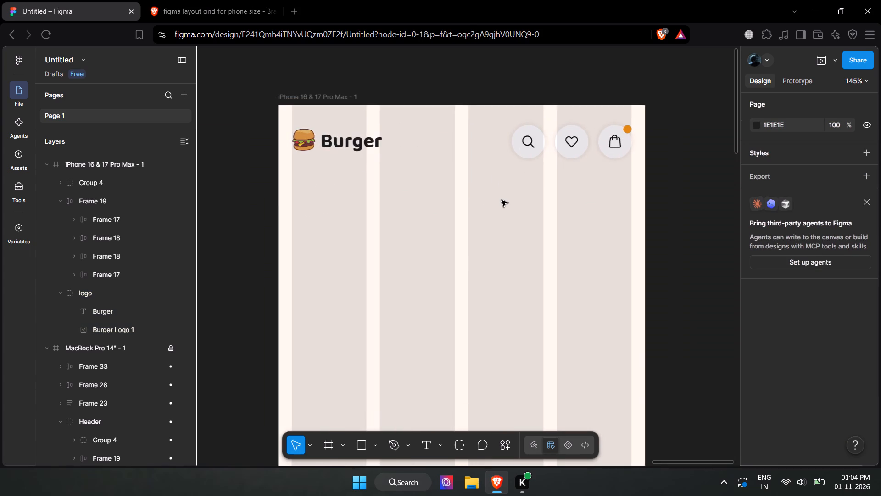
{"action": "scroll", "coordinate": [502, 200], "scroll_direction": "down", "scroll_amount": 1, "text": "ctrl"}
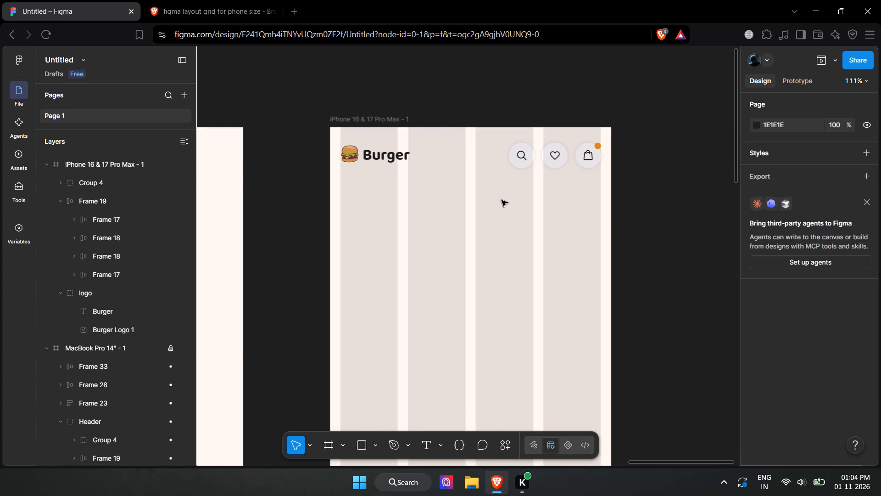
{"action": "scroll", "coordinate": [609, 264], "scroll_direction": "down", "scroll_amount": 6}
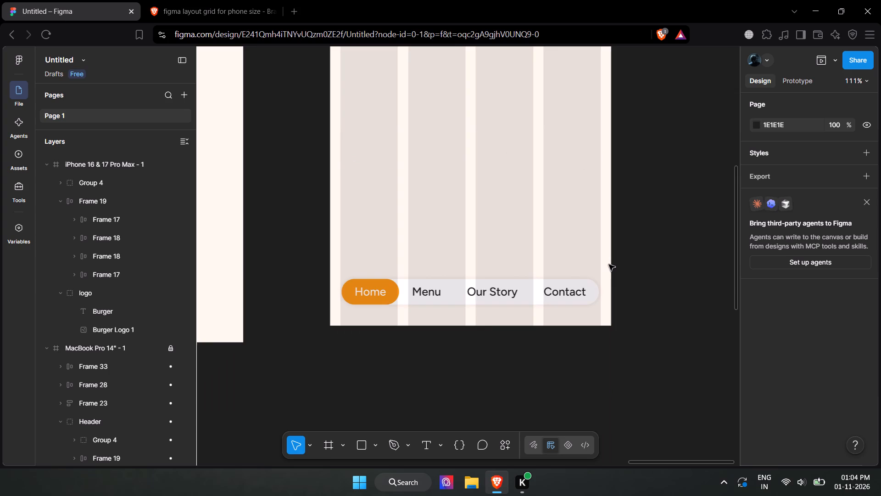
{"action": "scroll", "coordinate": [609, 265], "scroll_direction": "down", "scroll_amount": 2, "text": "ctrl"}
{"action": "scroll", "coordinate": [607, 249], "scroll_direction": "up", "scroll_amount": 3}
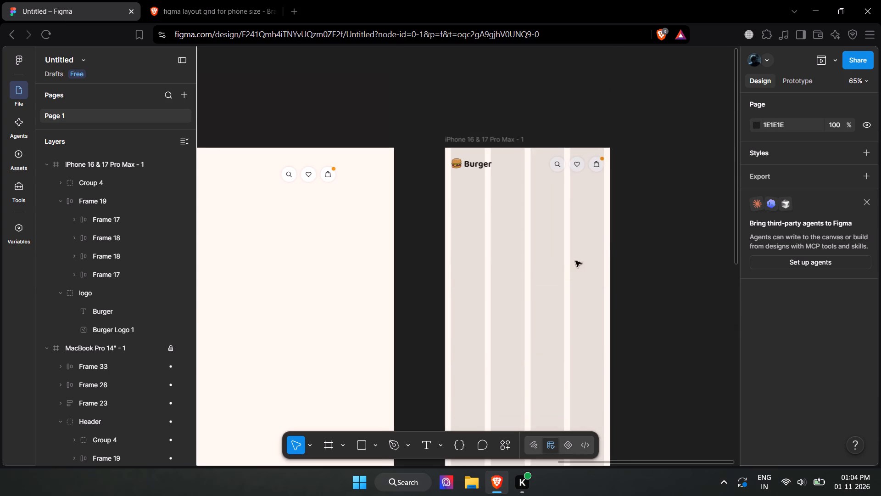
{"action": "scroll", "coordinate": [445, 264], "scroll_direction": "up", "scroll_amount": 12, "text": "shift"}
{"action": "scroll", "coordinate": [445, 264], "scroll_direction": "down", "scroll_amount": 4, "text": "shift"}
{"action": "scroll", "coordinate": [537, 271], "scroll_direction": "down", "scroll_amount": 1}
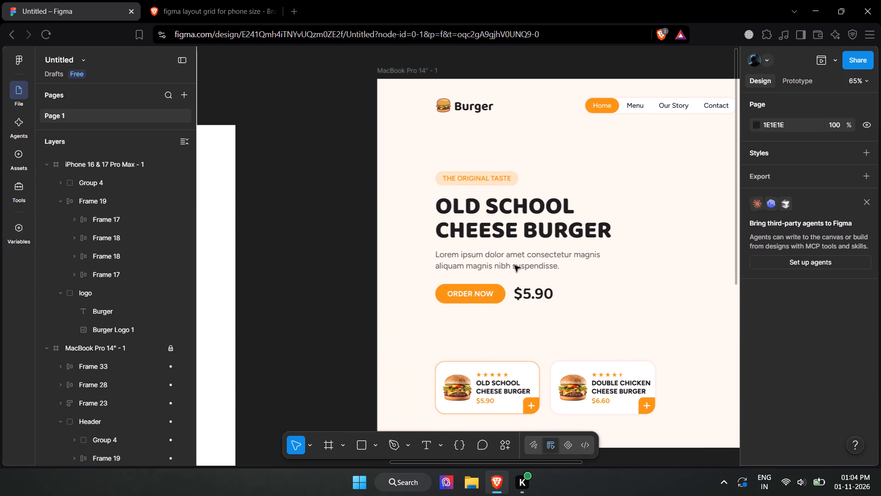
Copy the hero text block, Frame 23, from the MacBook Pro 14" - 1 design and paste it over the iPhone frame.
{"action": "left_click", "coordinate": [457, 184]}
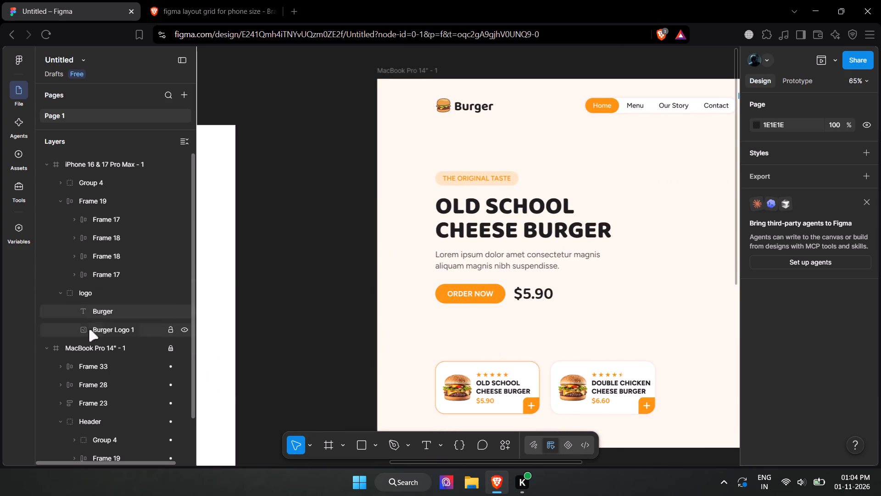
{"action": "left_click", "coordinate": [91, 344]}
{"action": "scroll", "coordinate": [95, 345], "scroll_direction": "down", "scroll_amount": 1}
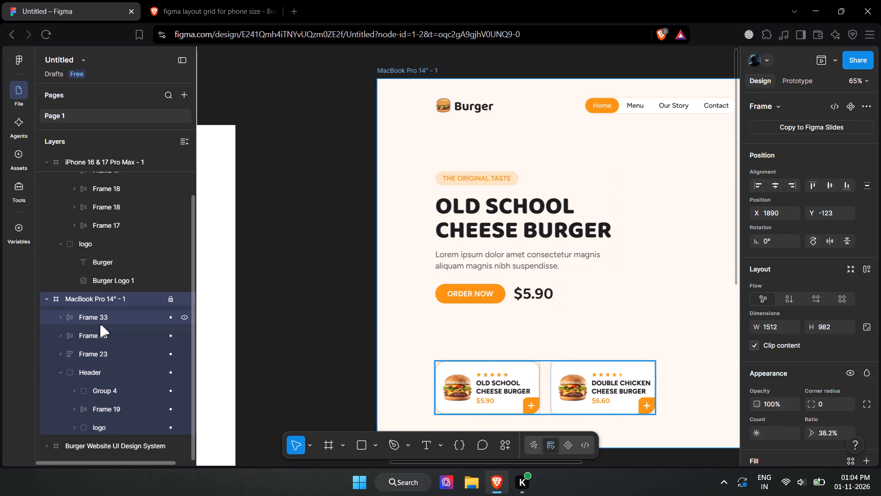
{"action": "left_click", "coordinate": [101, 353]}
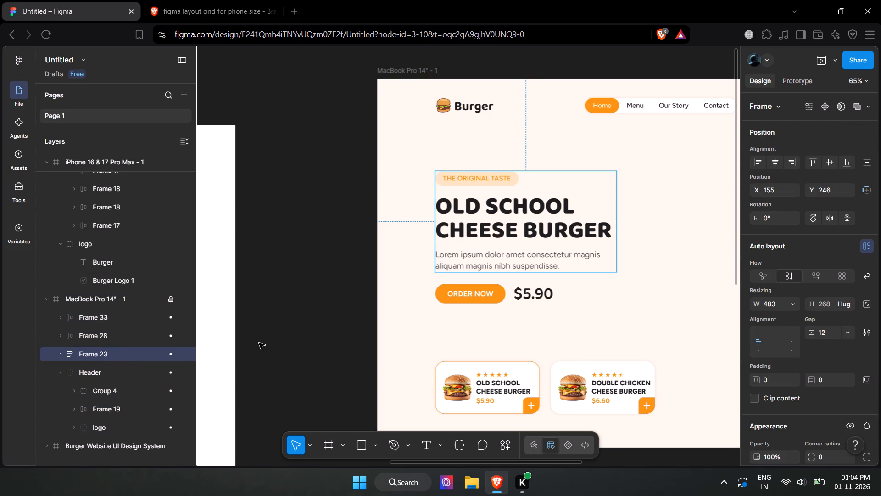
{"action": "key", "text": "ctrl+c"}
{"action": "scroll", "coordinate": [516, 312], "scroll_direction": "down", "scroll_amount": 8, "text": "shift"}
{"action": "left_click", "coordinate": [528, 223]}
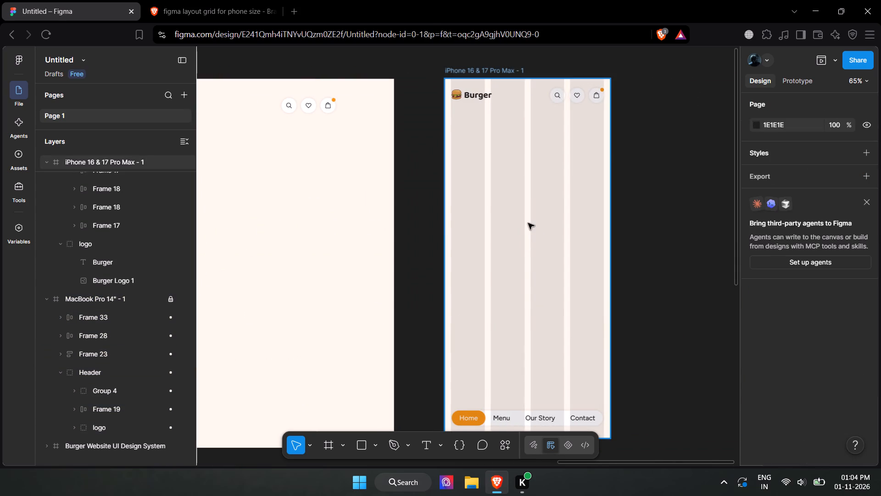
{"action": "key", "text": "ctrl+v"}
Place the pasted Frame 23 below the iPhone header, at about X 3538, Y 32.
{"action": "left_click_drag", "start_coordinate": [490, 218], "coordinate": [563, 172]}
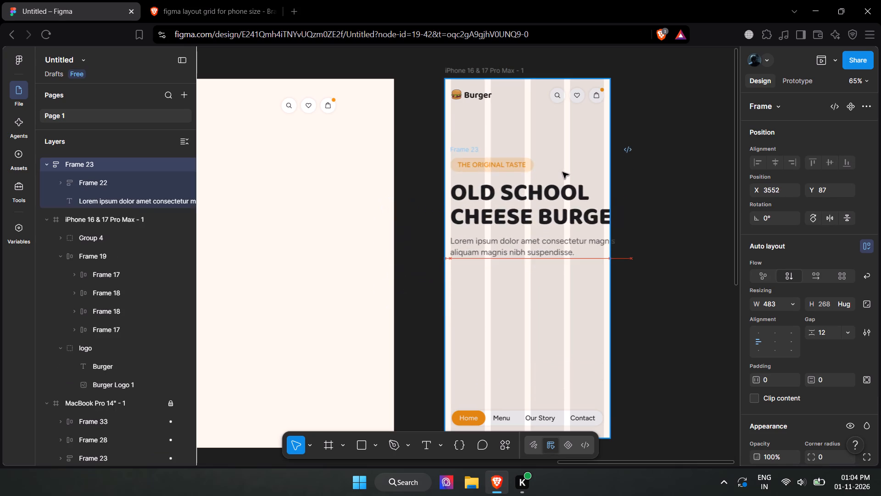
{"action": "left_click_drag", "start_coordinate": [563, 172], "coordinate": [516, 209]}
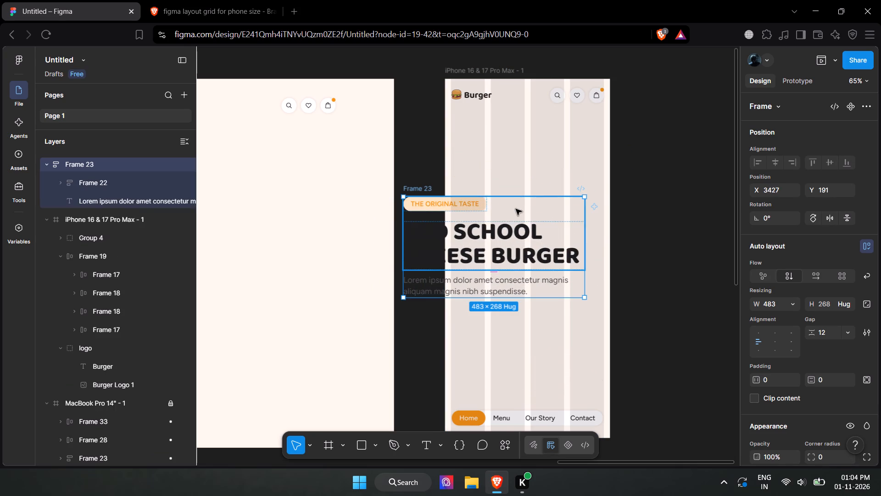
{"action": "left_click_drag", "start_coordinate": [501, 207], "coordinate": [533, 186]}
{"action": "left_click_drag", "start_coordinate": [513, 209], "coordinate": [556, 149]}
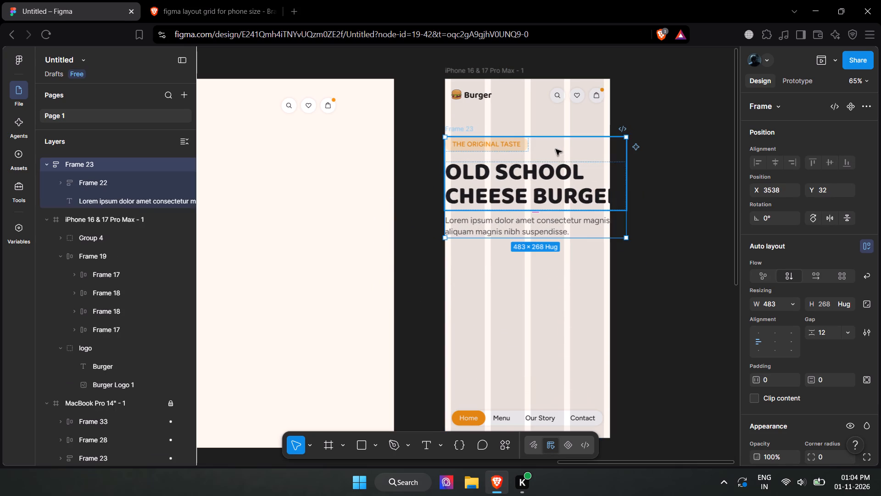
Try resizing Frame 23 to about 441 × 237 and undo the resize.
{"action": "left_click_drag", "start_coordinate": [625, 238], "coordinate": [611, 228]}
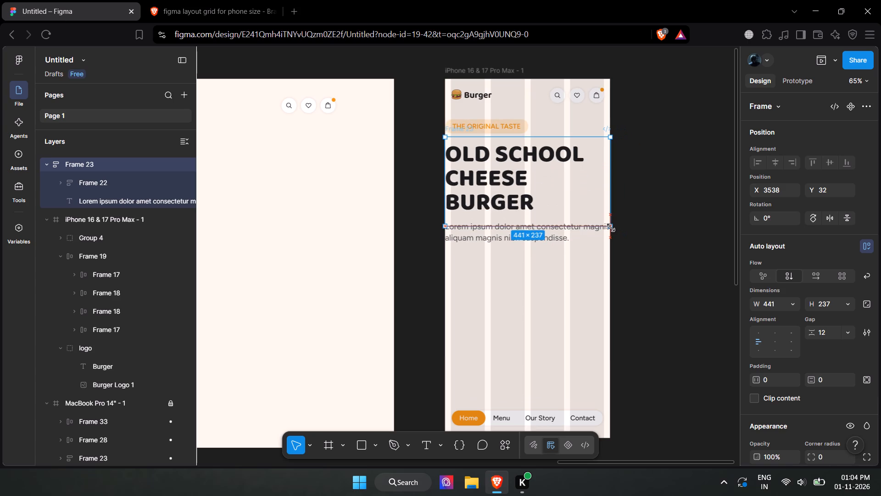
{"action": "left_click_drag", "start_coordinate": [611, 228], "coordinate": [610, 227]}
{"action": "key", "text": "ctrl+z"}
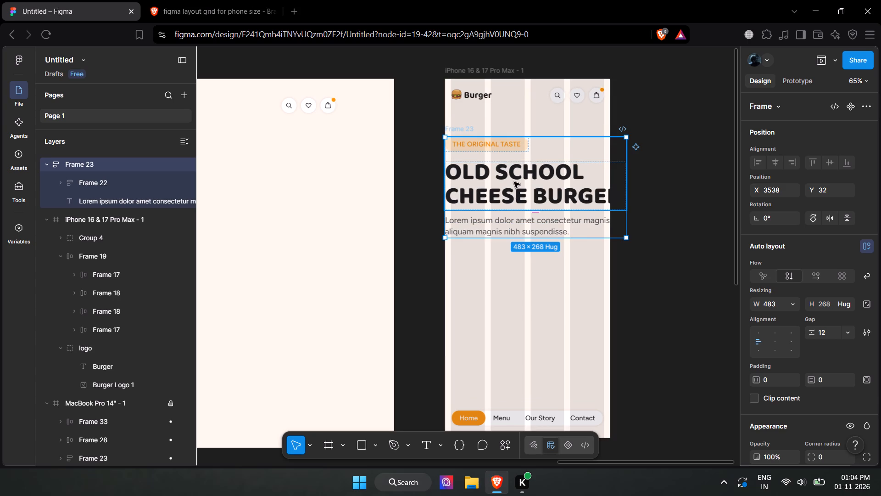
Set the font size of the OLD SCHOOL CHEESE BURGER heading in the iPhone design to 40.
{"action": "triple_click", "coordinate": [535, 180]}
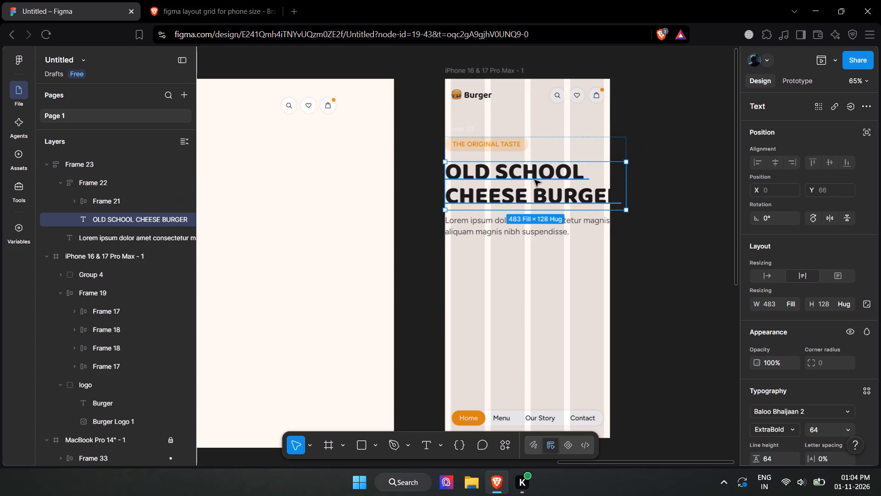
{"action": "double_click", "coordinate": [535, 180]}
{"action": "scroll", "coordinate": [836, 356], "scroll_direction": "down", "scroll_amount": 2}
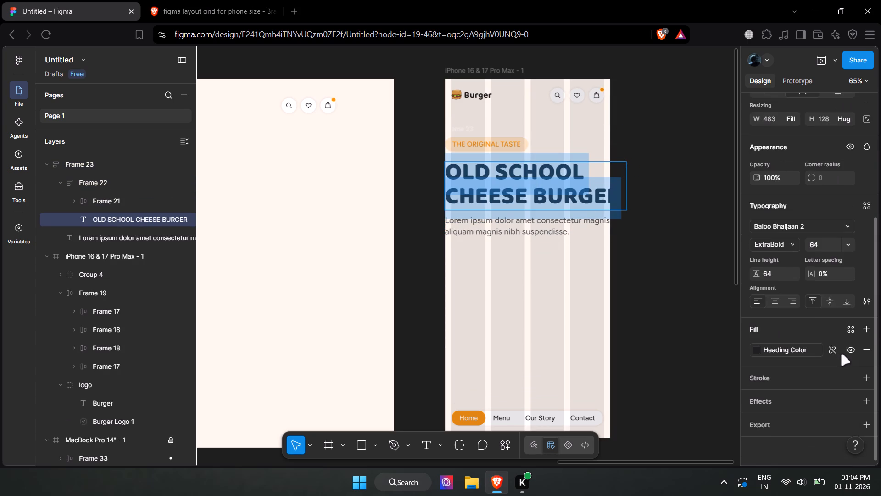
{"action": "left_click", "coordinate": [848, 242]}
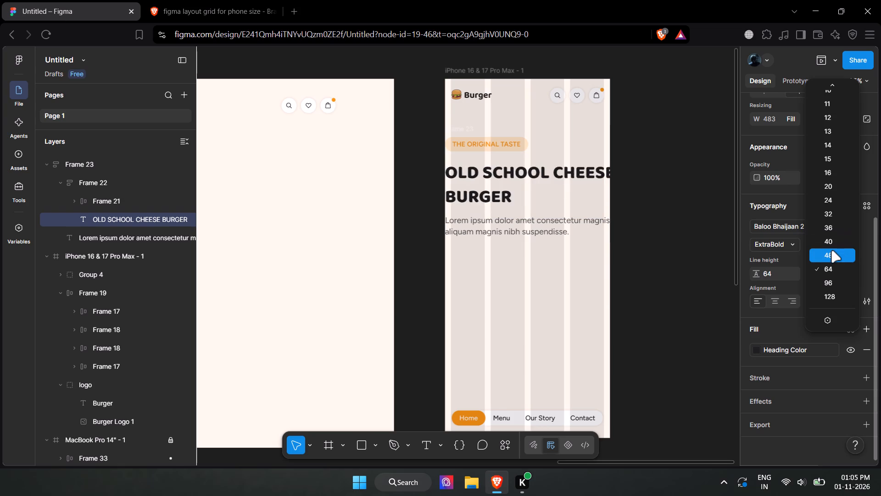
{"action": "left_click", "coordinate": [831, 245]}
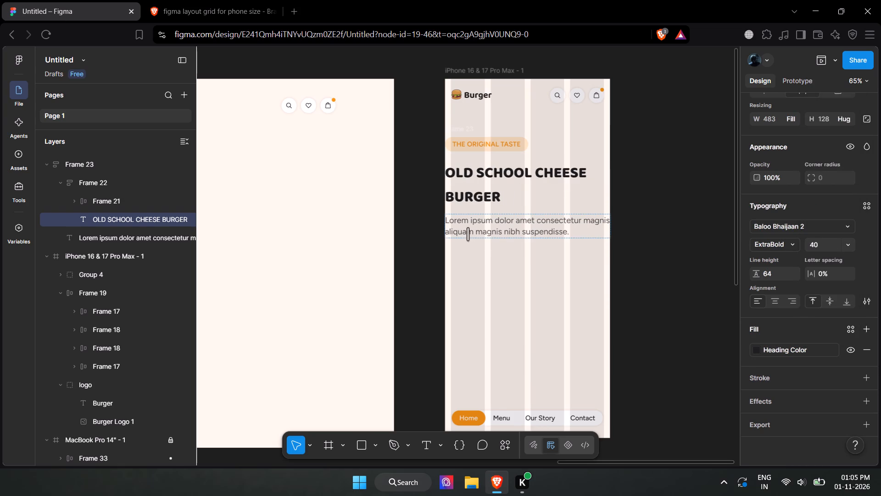
Set the font size of the Lorem ipsum paragraph below the heading to 20.
{"action": "double_click", "coordinate": [490, 229]}
{"action": "triple_click", "coordinate": [490, 229]}
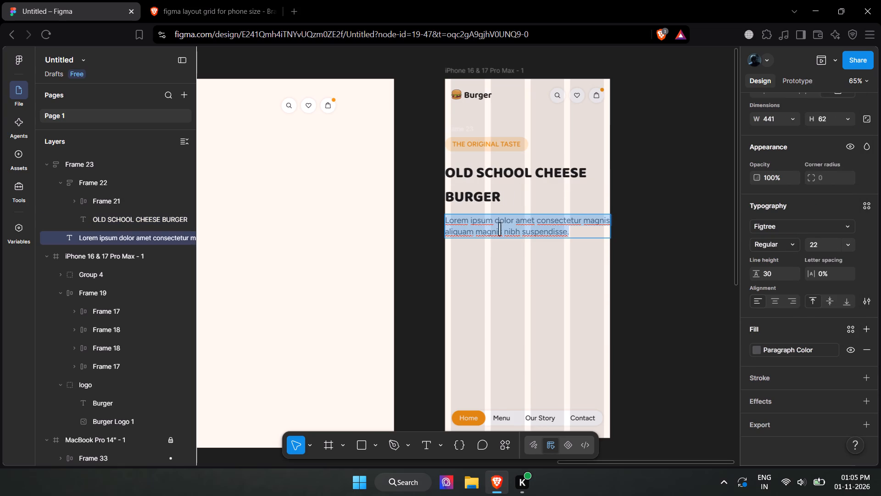
{"action": "left_click", "coordinate": [845, 251]}
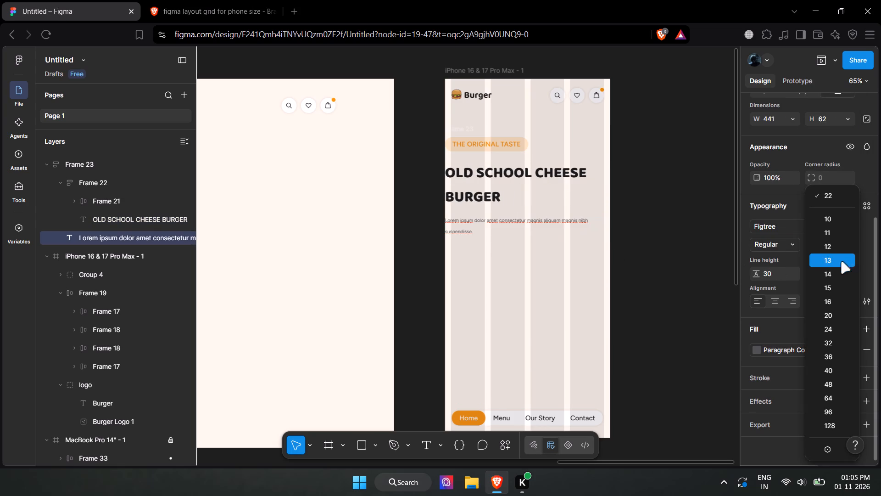
{"action": "left_click", "coordinate": [839, 310]}
{"action": "left_click", "coordinate": [514, 289]}
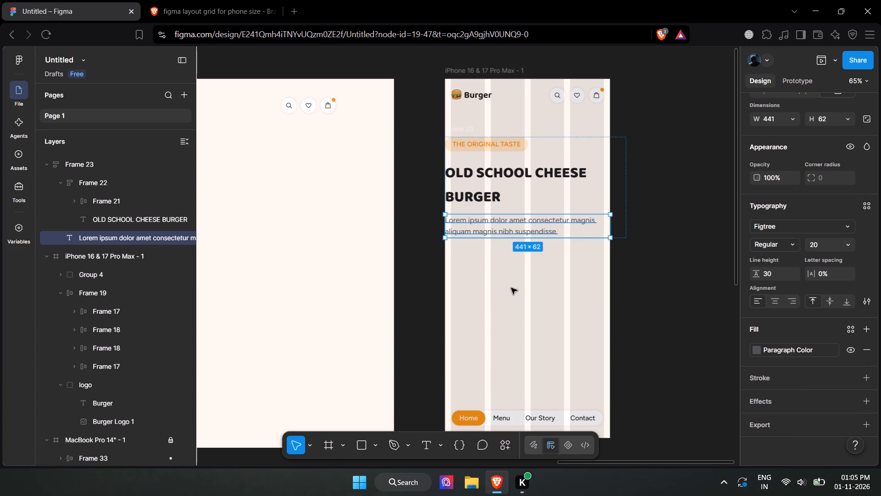
Resize the whole Frame 23 to about 405 × 228 and align its left edge with the first layout column.
{"action": "double_click", "coordinate": [501, 182]}
{"action": "left_click", "coordinate": [511, 142]}
{"action": "left_click", "coordinate": [562, 149]}
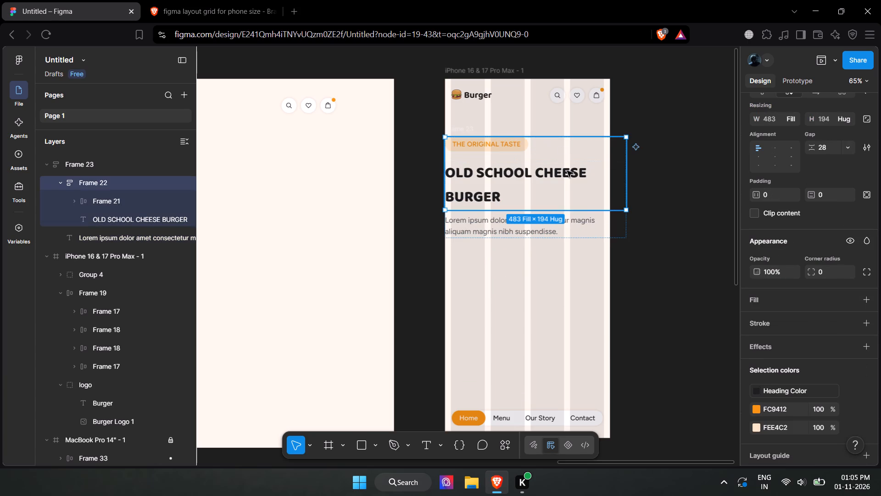
{"action": "left_click", "coordinate": [586, 186]}
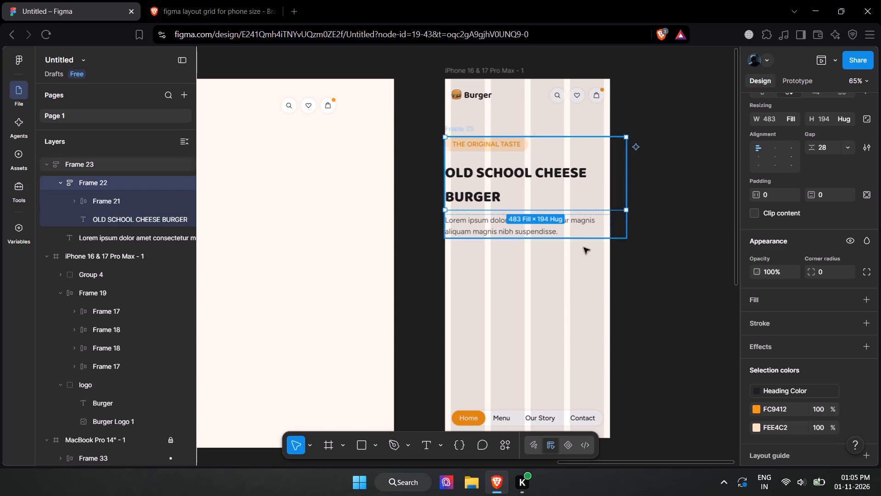
{"action": "left_click", "coordinate": [117, 182]}
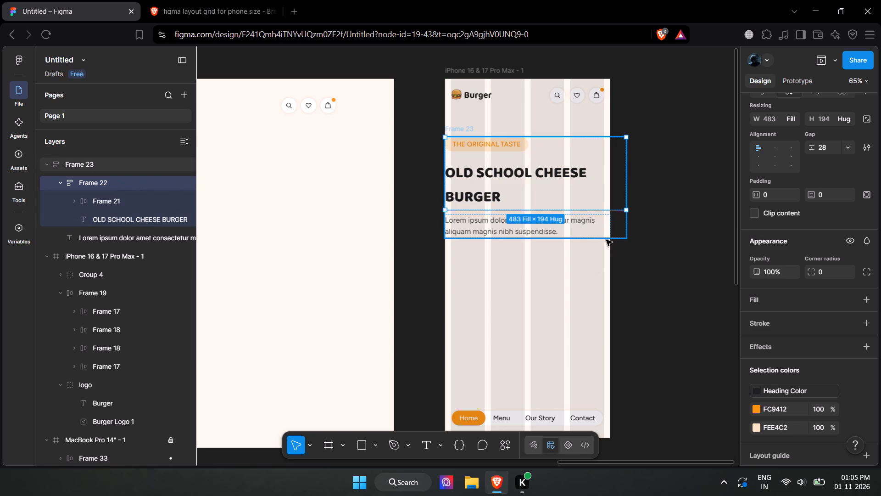
{"action": "left_click", "coordinate": [615, 233]}
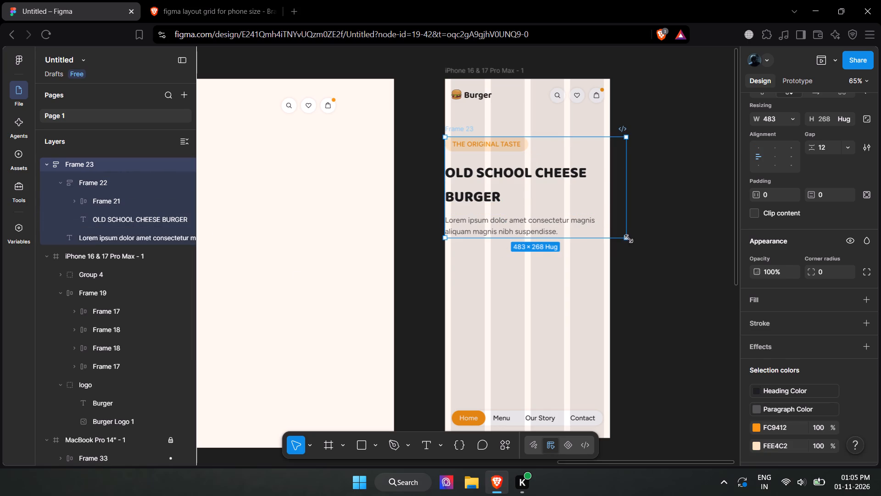
{"action": "left_click_drag", "start_coordinate": [627, 238], "coordinate": [597, 221]}
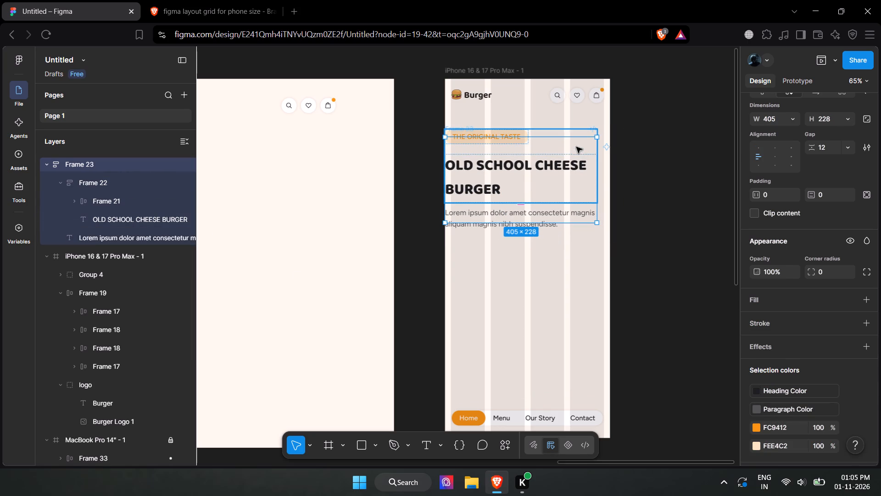
{"action": "left_click_drag", "start_coordinate": [576, 147], "coordinate": [585, 147]}
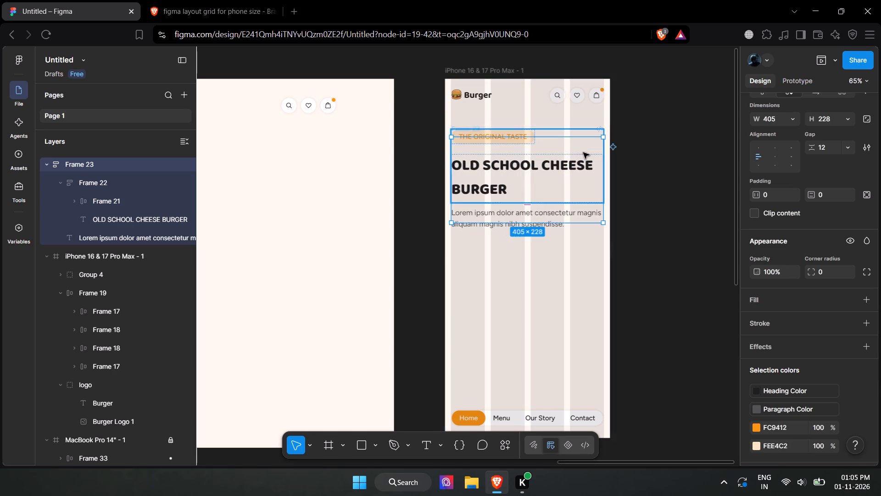
{"action": "scroll", "coordinate": [558, 228], "scroll_direction": "up", "scroll_amount": 3, "text": "ctrl"}
{"action": "scroll", "coordinate": [538, 271], "scroll_direction": "up", "scroll_amount": 1}
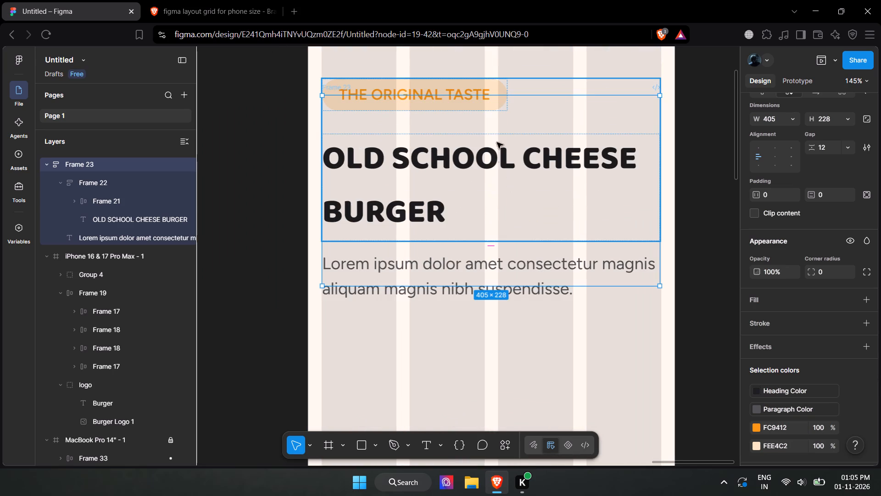
{"action": "left_click", "coordinate": [529, 123]}
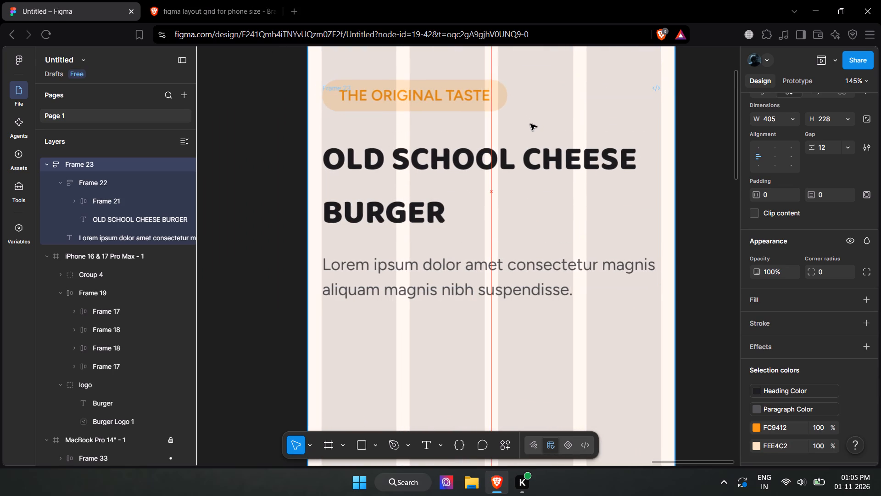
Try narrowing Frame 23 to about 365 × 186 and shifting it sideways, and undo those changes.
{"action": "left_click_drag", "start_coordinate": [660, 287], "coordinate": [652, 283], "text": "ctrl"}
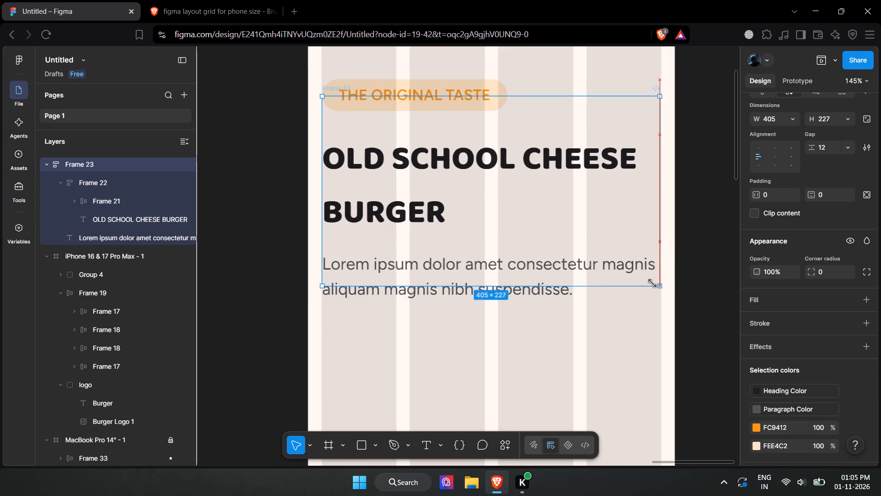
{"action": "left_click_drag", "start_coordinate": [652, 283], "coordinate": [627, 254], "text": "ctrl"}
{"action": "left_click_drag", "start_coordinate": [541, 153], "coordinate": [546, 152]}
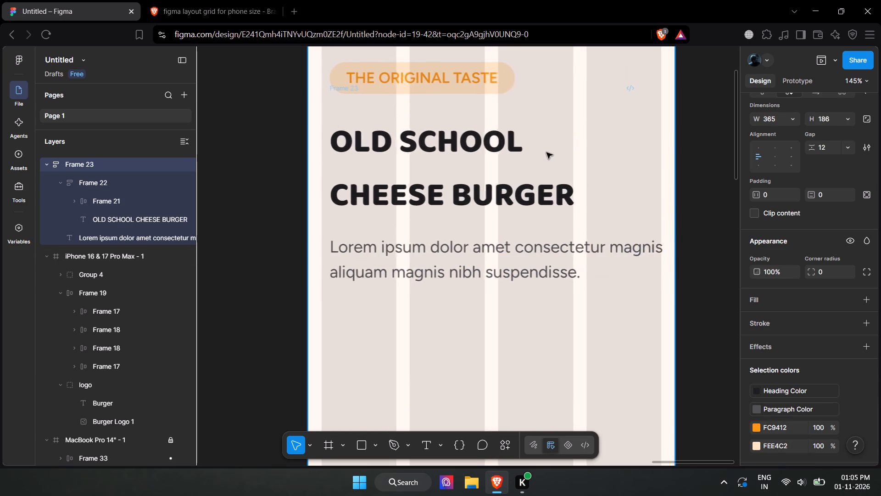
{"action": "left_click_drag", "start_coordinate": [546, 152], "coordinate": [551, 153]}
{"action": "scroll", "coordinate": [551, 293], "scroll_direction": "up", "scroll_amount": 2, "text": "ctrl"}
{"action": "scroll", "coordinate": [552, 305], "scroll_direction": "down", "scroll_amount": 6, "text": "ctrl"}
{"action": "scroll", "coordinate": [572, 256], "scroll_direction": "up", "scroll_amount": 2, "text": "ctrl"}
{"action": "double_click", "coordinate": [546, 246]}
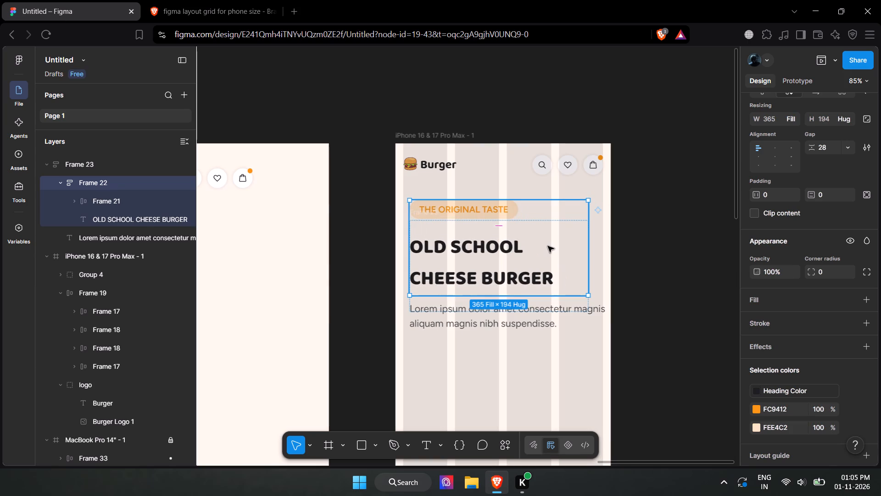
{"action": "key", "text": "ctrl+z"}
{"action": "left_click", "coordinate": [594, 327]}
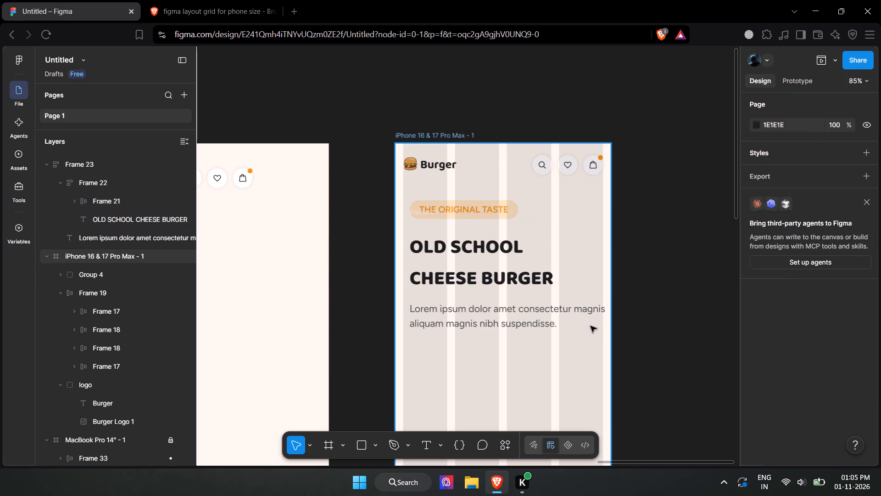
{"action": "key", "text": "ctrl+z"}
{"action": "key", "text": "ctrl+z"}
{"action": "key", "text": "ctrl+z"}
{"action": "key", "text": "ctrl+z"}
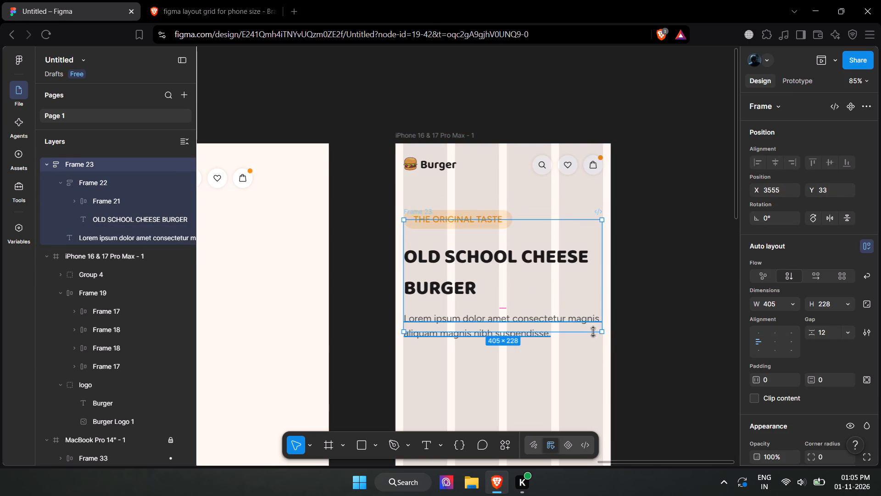
Resize Frame 23 to about 320 × 163 and reposition it at X 3556, Y 32, along the first column's left edge.
{"action": "left_click_drag", "start_coordinate": [602, 333], "coordinate": [553, 301]}
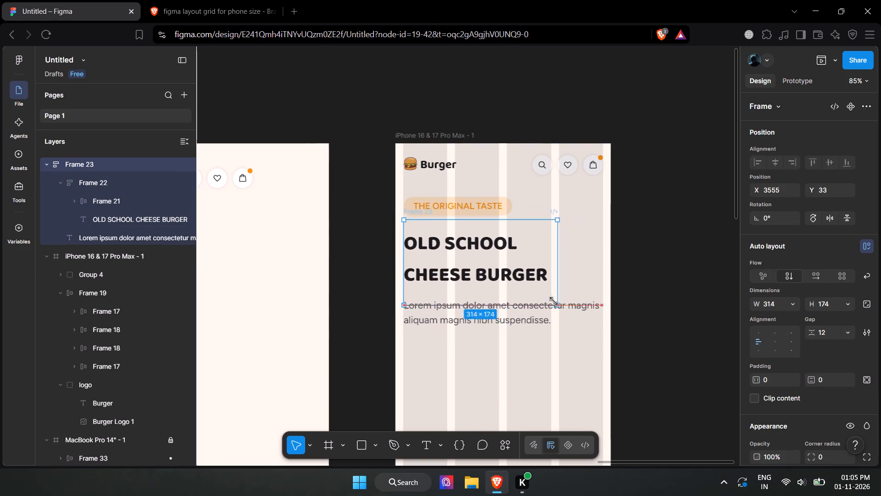
{"action": "left_click_drag", "start_coordinate": [553, 301], "coordinate": [560, 299]}
{"action": "left_click", "coordinate": [522, 248]}
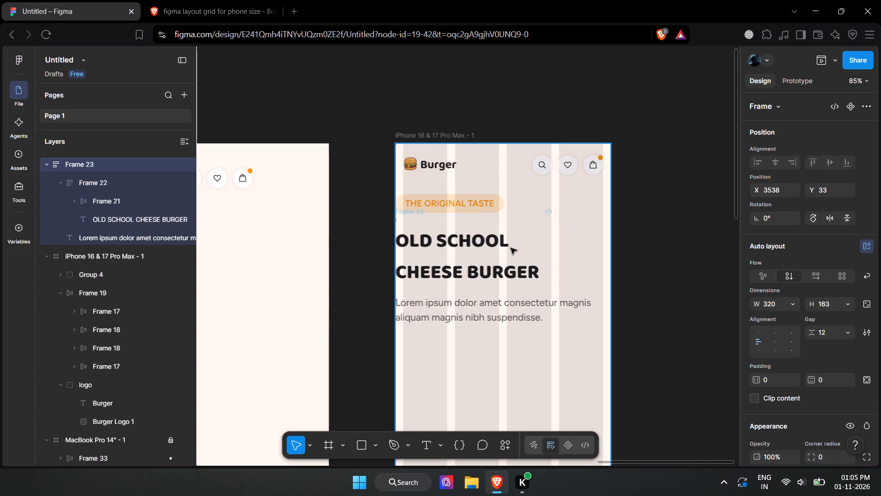
{"action": "scroll", "coordinate": [460, 266], "scroll_direction": "up", "scroll_amount": 2, "text": "shift"}
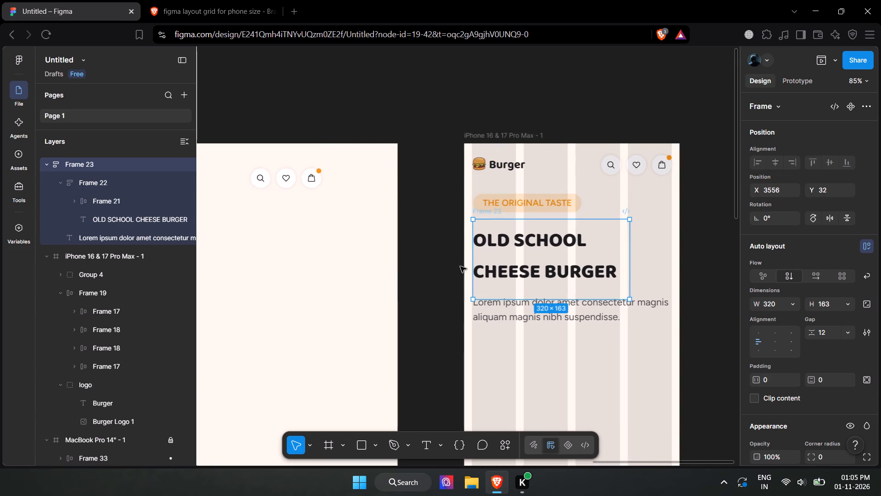
{"action": "scroll", "coordinate": [460, 266], "scroll_direction": "up", "scroll_amount": 3, "text": "shift"}
{"action": "scroll", "coordinate": [460, 266], "scroll_direction": "down", "scroll_amount": 4, "text": "shift"}
{"action": "scroll", "coordinate": [560, 270], "scroll_direction": "up", "scroll_amount": 6, "text": "ctrl"}
{"action": "scroll", "coordinate": [549, 270], "scroll_direction": "down", "scroll_amount": 1, "text": "ctrl"}
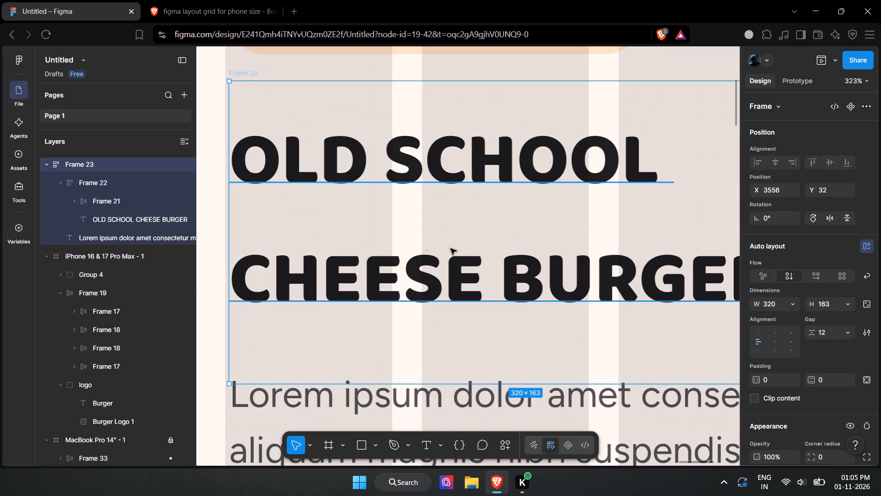
{"action": "scroll", "coordinate": [367, 259], "scroll_direction": "down", "scroll_amount": 1, "text": "ctrl"}
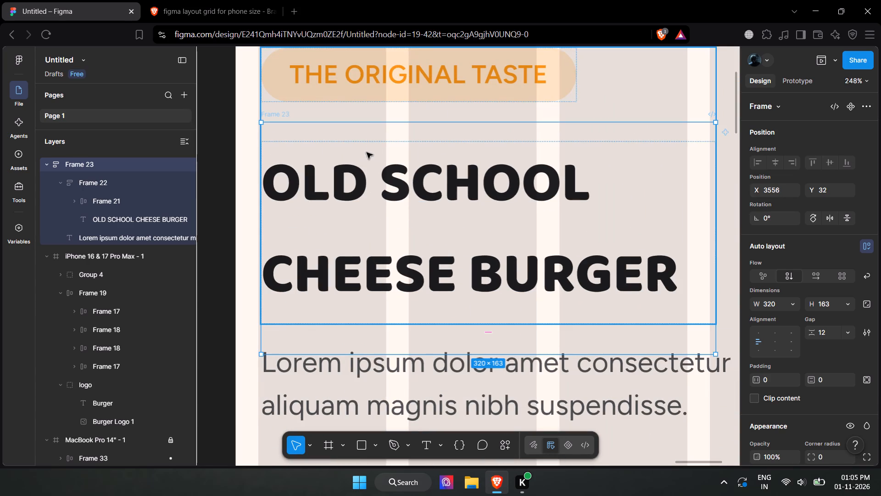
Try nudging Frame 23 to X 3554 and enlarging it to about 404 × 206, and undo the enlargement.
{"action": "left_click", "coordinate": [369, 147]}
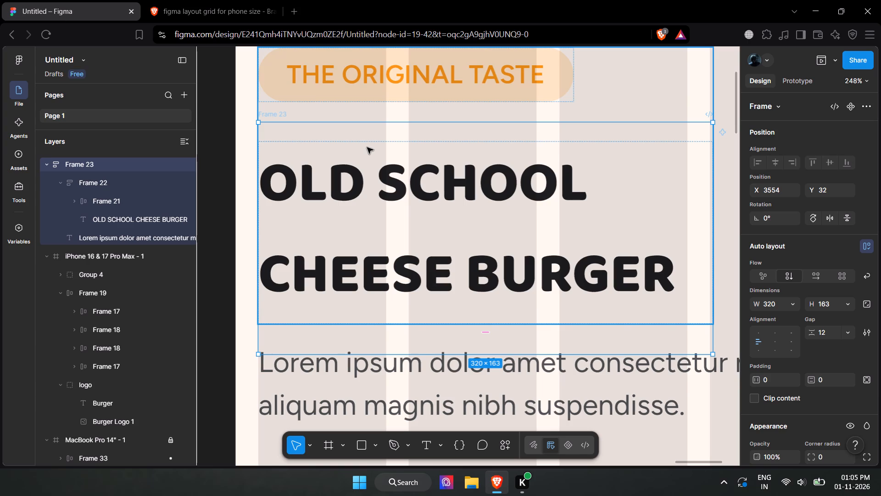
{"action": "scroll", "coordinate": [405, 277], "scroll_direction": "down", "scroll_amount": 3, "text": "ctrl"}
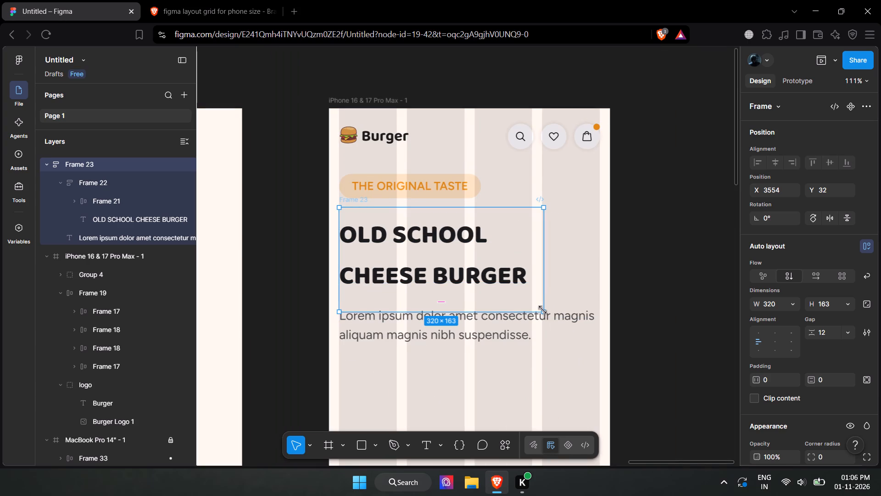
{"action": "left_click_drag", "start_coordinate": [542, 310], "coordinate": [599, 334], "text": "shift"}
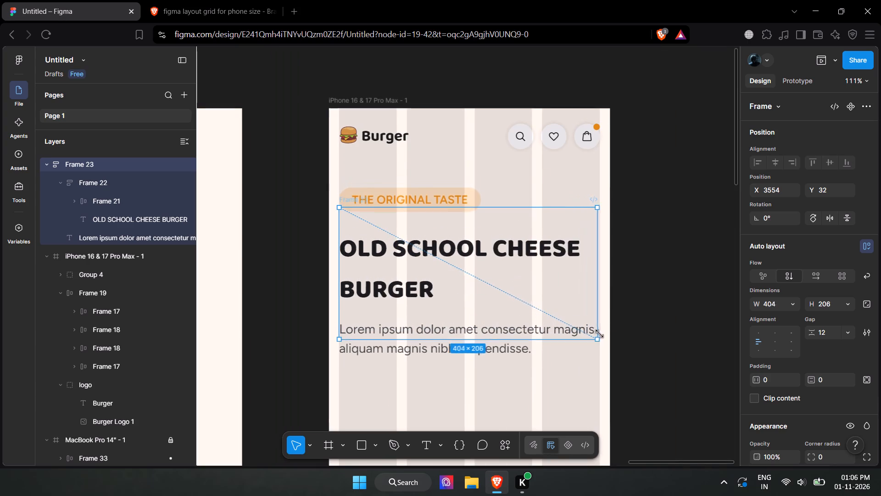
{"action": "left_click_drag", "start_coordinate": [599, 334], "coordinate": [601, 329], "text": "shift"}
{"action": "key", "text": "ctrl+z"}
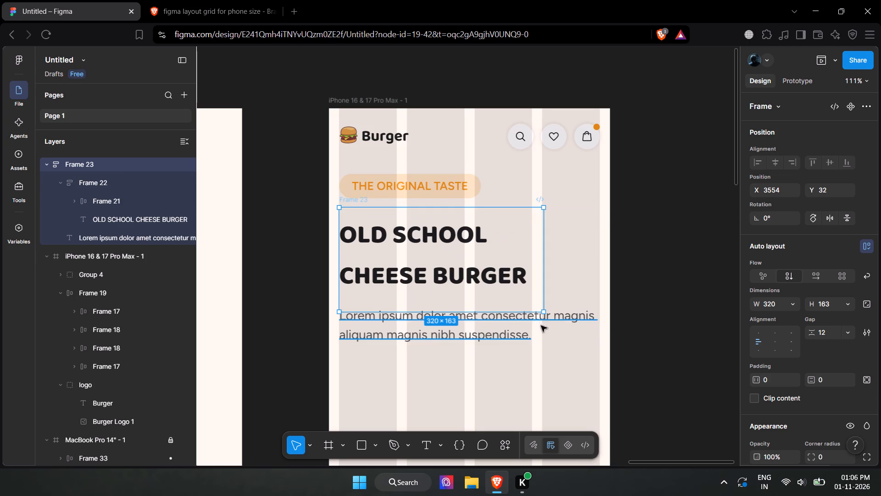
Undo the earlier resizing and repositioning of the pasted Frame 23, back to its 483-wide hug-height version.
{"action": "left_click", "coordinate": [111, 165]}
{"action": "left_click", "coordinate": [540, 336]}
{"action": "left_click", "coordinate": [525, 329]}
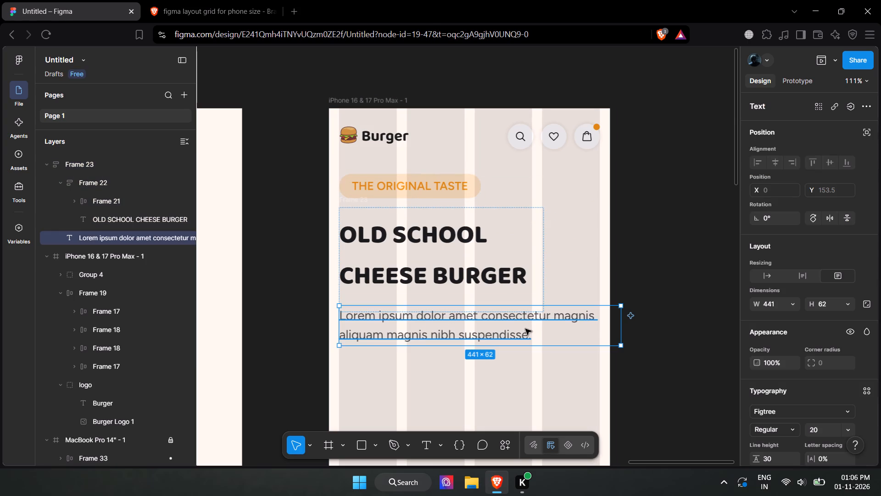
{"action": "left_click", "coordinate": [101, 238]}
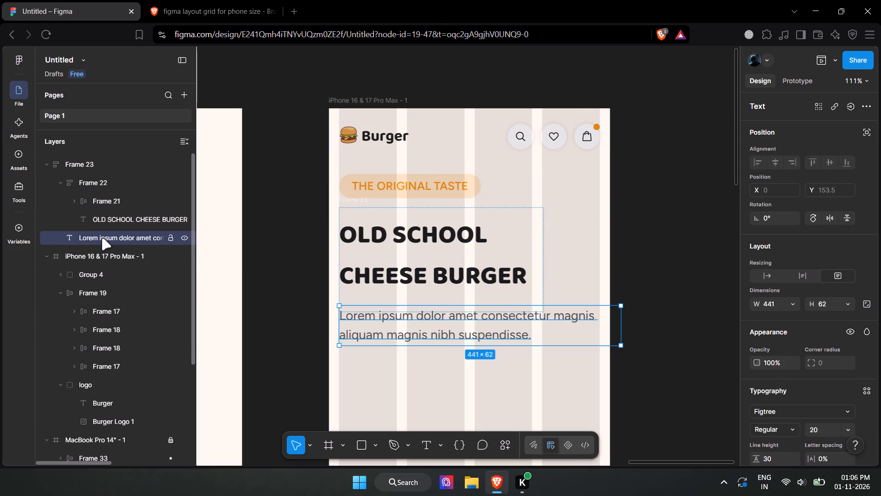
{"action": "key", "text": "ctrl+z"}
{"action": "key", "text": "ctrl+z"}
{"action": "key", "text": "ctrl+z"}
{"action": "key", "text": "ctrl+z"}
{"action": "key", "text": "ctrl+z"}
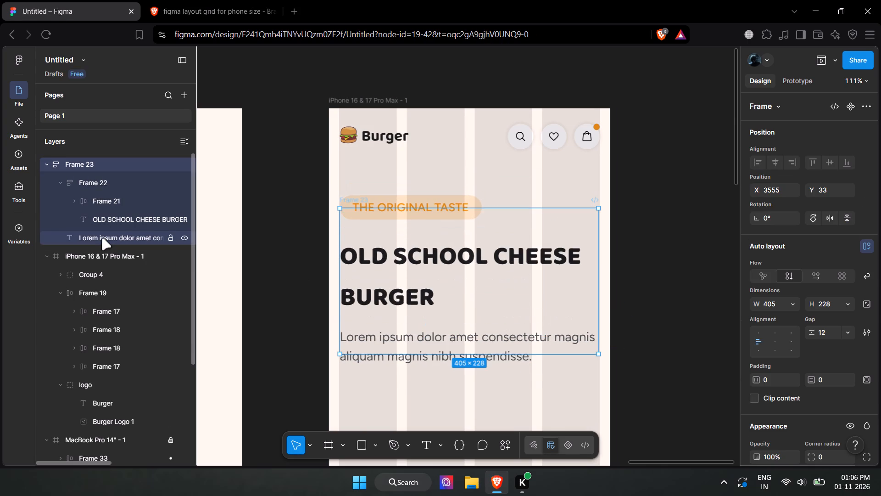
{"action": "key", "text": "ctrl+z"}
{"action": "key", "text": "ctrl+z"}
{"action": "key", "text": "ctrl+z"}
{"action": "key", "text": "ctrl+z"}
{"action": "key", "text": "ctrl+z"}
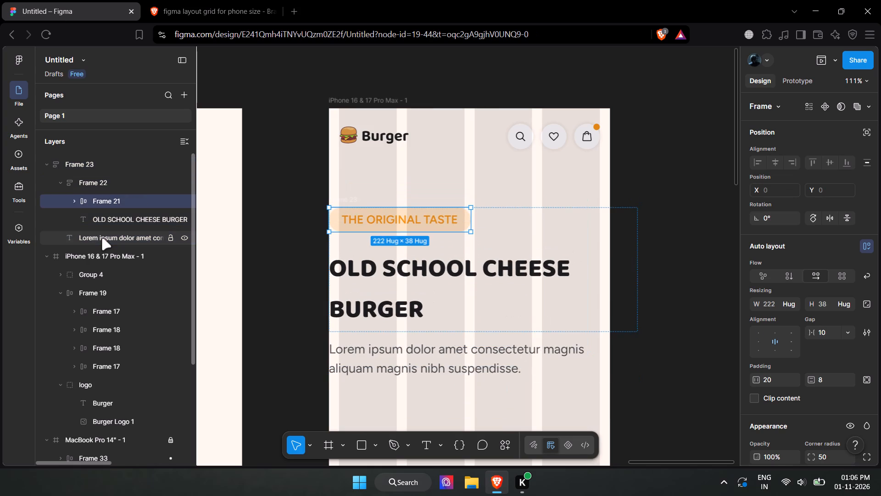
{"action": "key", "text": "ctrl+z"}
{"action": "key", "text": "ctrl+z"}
Delete the pasted Frame 23 with the hero text from the iPhone layout.
{"action": "left_click", "coordinate": [88, 168]}
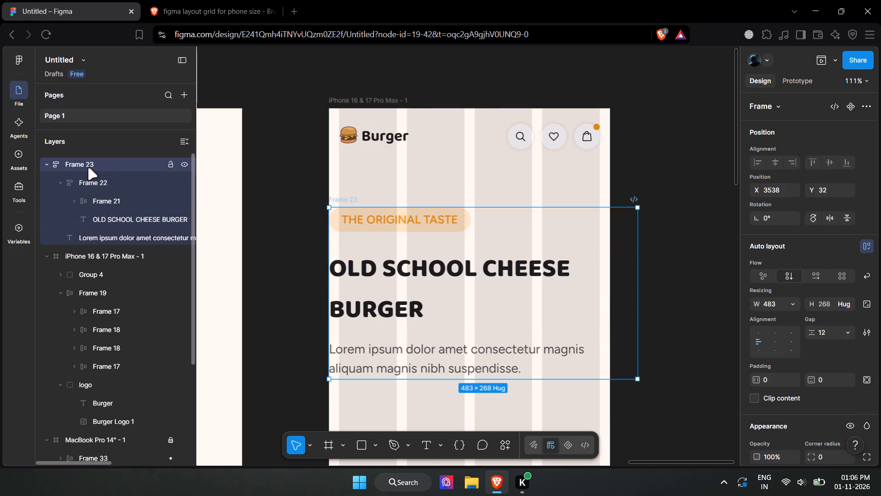
{"action": "key", "text": "grave"}
{"action": "key", "text": "Delete"}
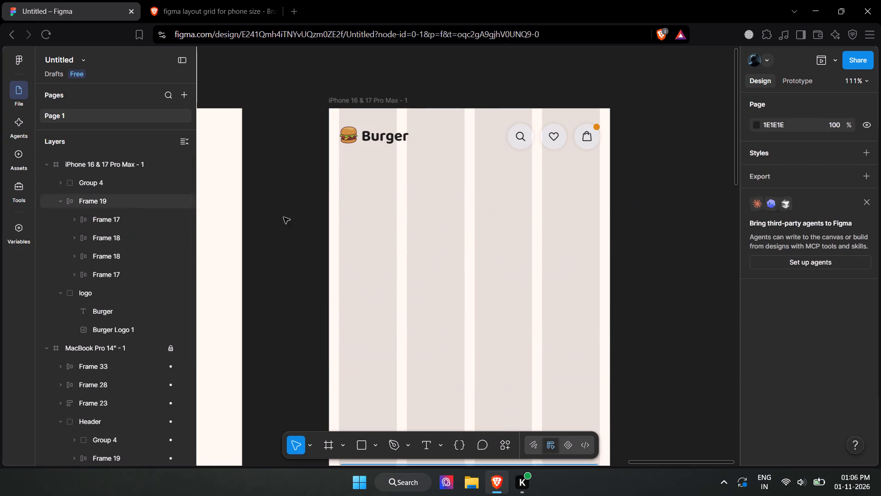
Copy the hero text Frame 23 from the MacBook Pro 14" design and paste it beside the iPhone frame.
{"action": "scroll", "coordinate": [432, 319], "scroll_direction": "down", "scroll_amount": 4, "text": "ctrl"}
{"action": "scroll", "coordinate": [487, 344], "scroll_direction": "up", "scroll_amount": 6, "text": "shift"}
{"action": "scroll", "coordinate": [473, 344], "scroll_direction": "down", "scroll_amount": 3, "text": "shift"}
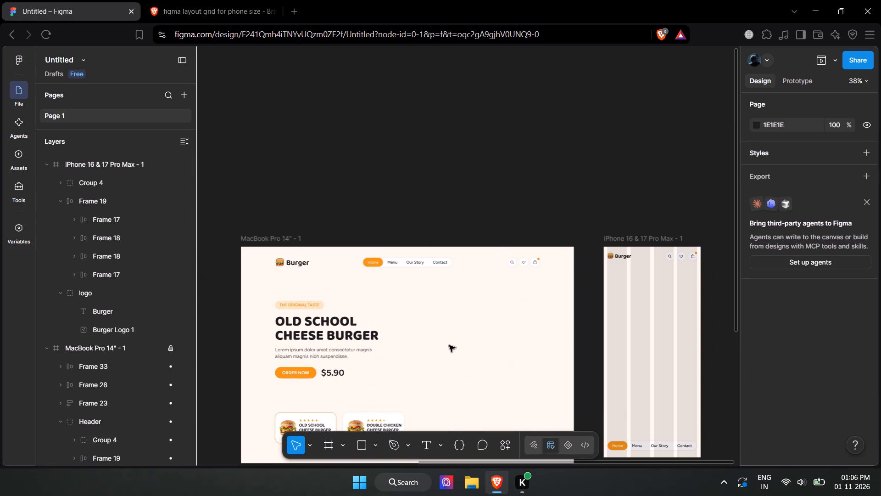
{"action": "scroll", "coordinate": [389, 342], "scroll_direction": "down", "scroll_amount": 2}
{"action": "scroll", "coordinate": [359, 308], "scroll_direction": "up", "scroll_amount": 2, "text": "shift"}
{"action": "left_click", "coordinate": [105, 208]}
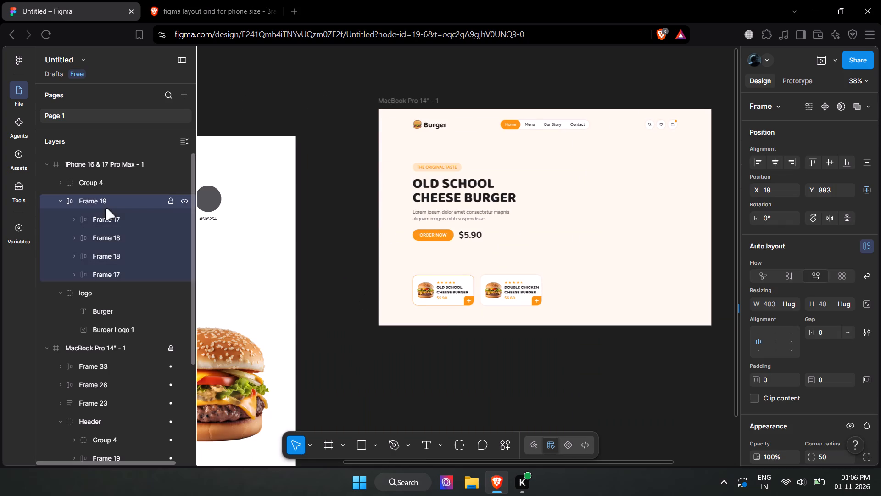
{"action": "left_click", "coordinate": [103, 220]}
{"action": "left_click", "coordinate": [95, 207]}
{"action": "left_click", "coordinate": [95, 177]}
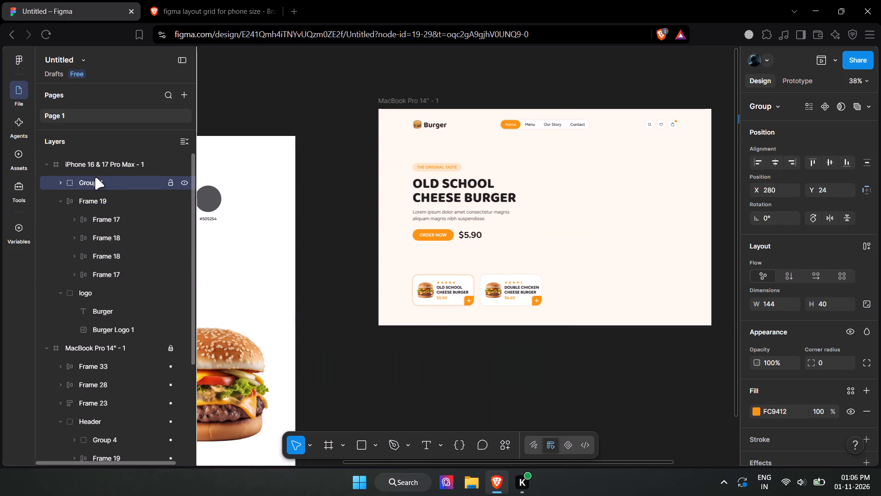
{"action": "left_click", "coordinate": [106, 159]}
{"action": "left_click", "coordinate": [414, 214]}
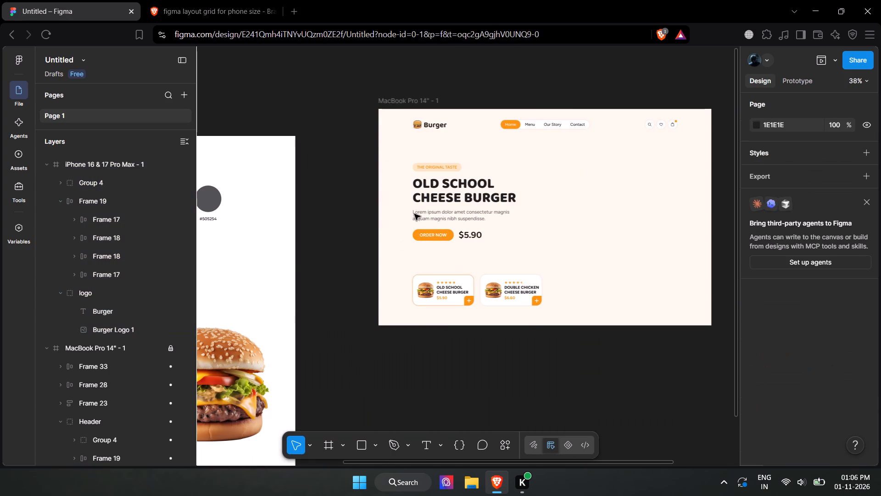
{"action": "scroll", "coordinate": [122, 342], "scroll_direction": "down", "scroll_amount": 1}
{"action": "left_click", "coordinate": [92, 350]}
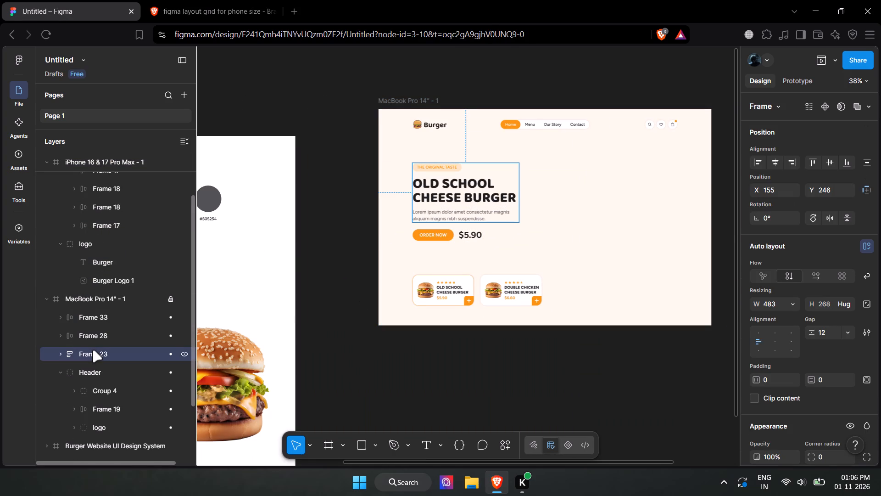
{"action": "key", "text": "ctrl+c"}
{"action": "scroll", "coordinate": [439, 352], "scroll_direction": "down", "scroll_amount": 6, "text": "shift"}
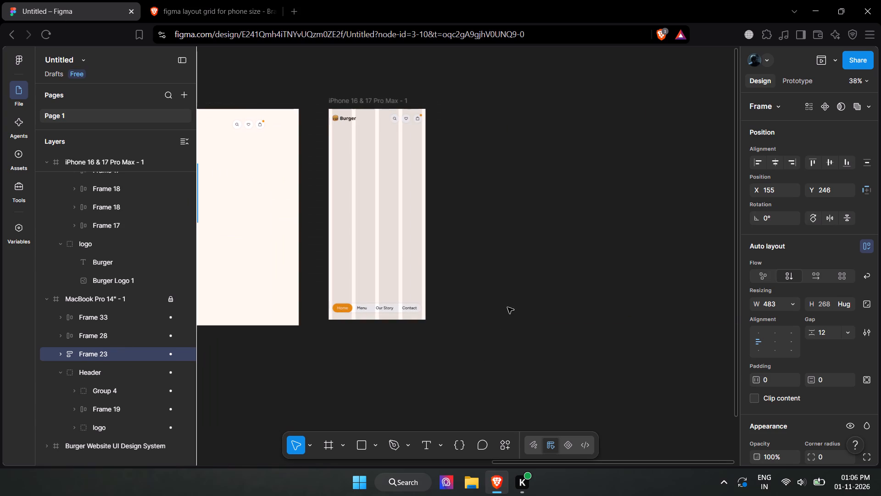
{"action": "left_click", "coordinate": [520, 236]}
{"action": "key", "text": "ctrl+v"}
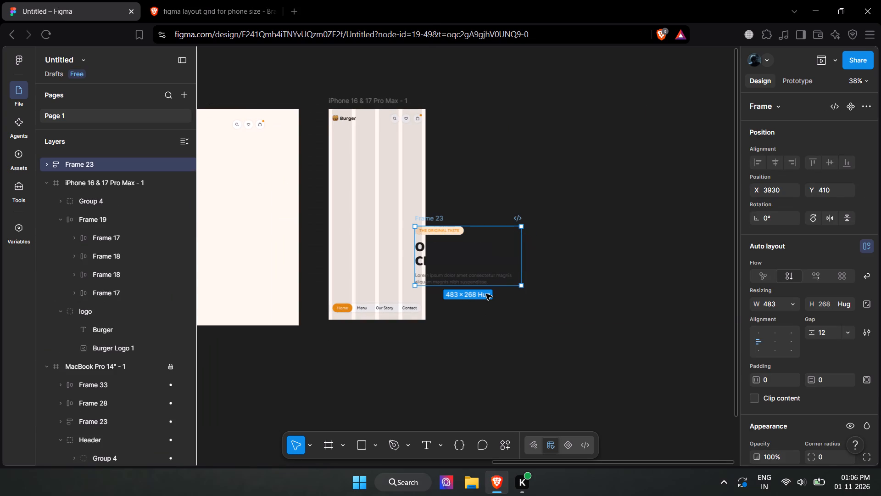
Set the font size of the OLD SCHOOL CHEESE BURGER heading in the pasted Frame 23 to 48.
{"action": "scroll", "coordinate": [486, 294], "scroll_direction": "up", "scroll_amount": 4, "text": "ctrl"}
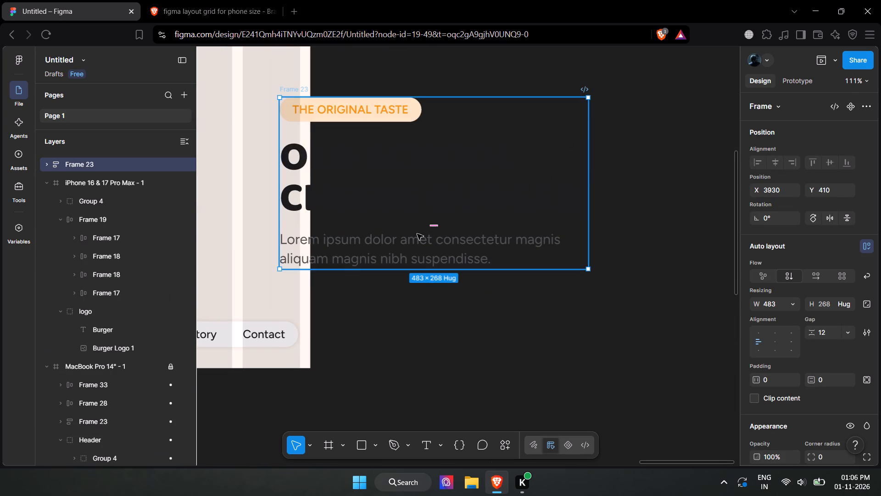
{"action": "double_click", "coordinate": [334, 186]}
{"action": "scroll", "coordinate": [837, 361], "scroll_direction": "down", "scroll_amount": 2}
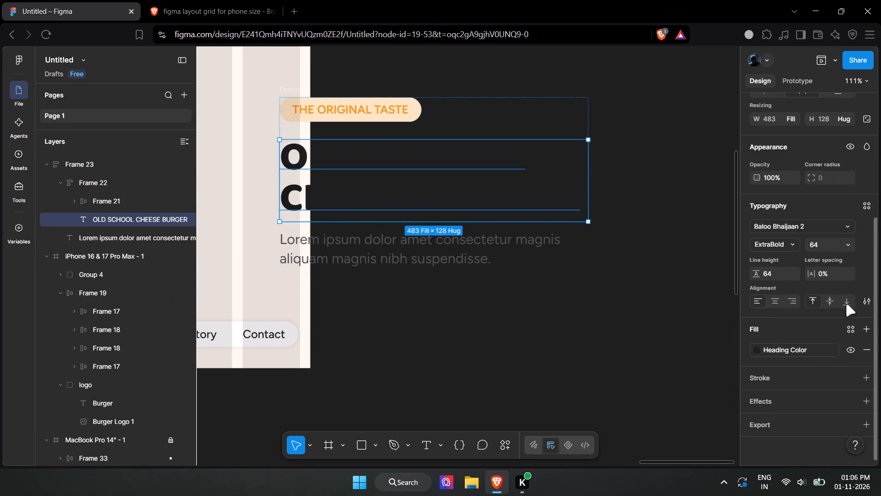
{"action": "left_click", "coordinate": [846, 248]}
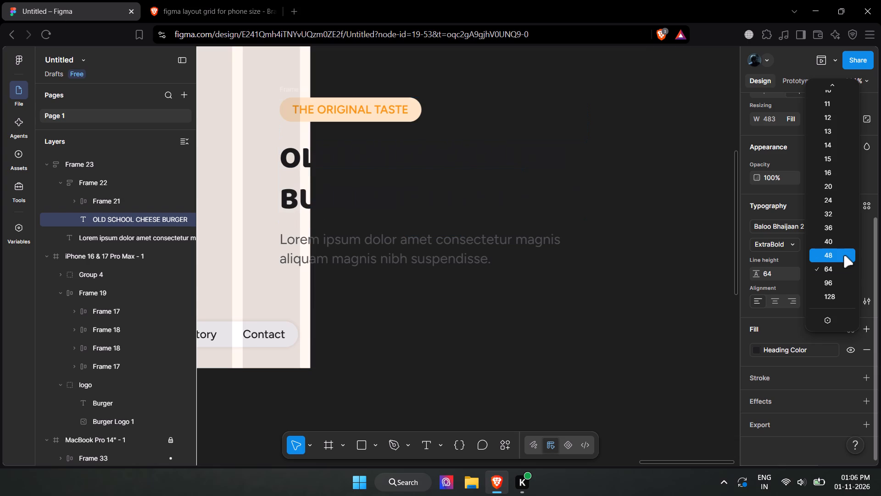
{"action": "left_click", "coordinate": [843, 255]}
Set the font size of the Lorem ipsum paragraph in the pasted Frame 23 to 20.
{"action": "left_click", "coordinate": [321, 254]}
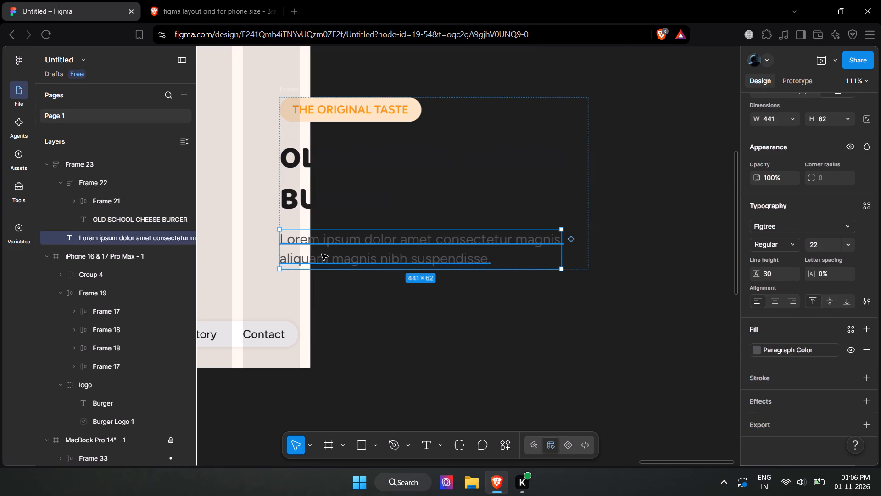
{"action": "left_click", "coordinate": [846, 245]}
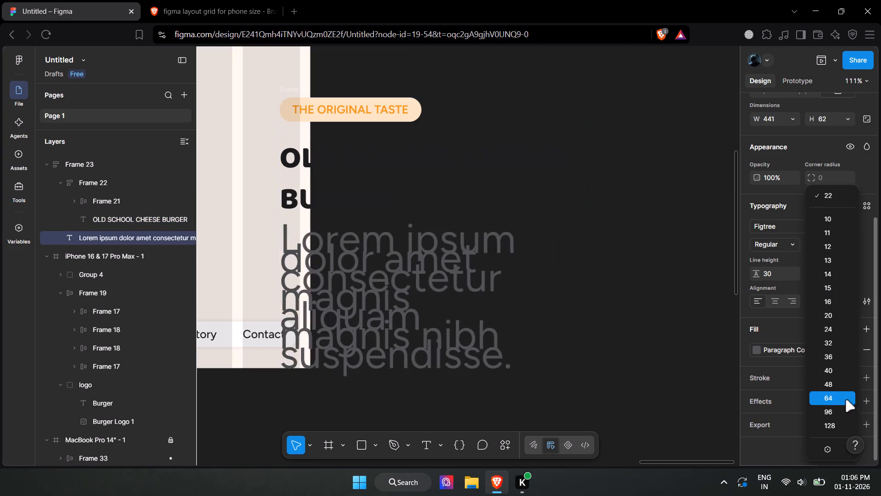
{"action": "left_click", "coordinate": [831, 321]}
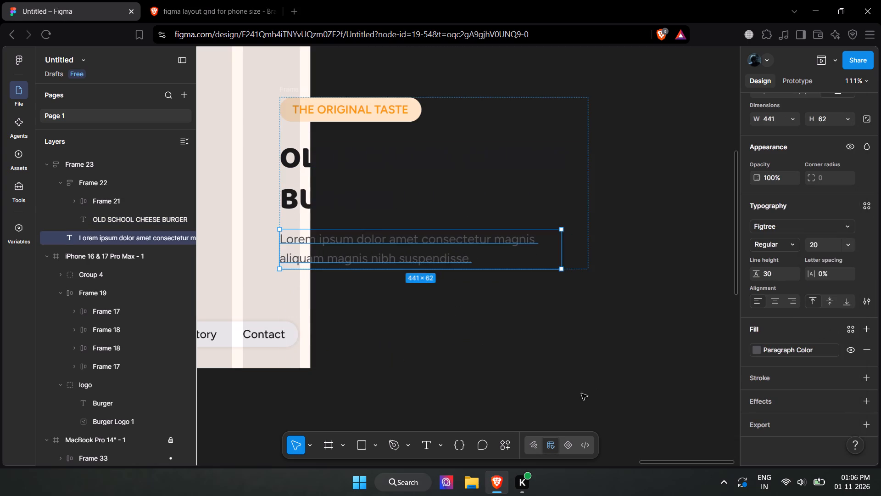
{"action": "left_click", "coordinate": [579, 395]}
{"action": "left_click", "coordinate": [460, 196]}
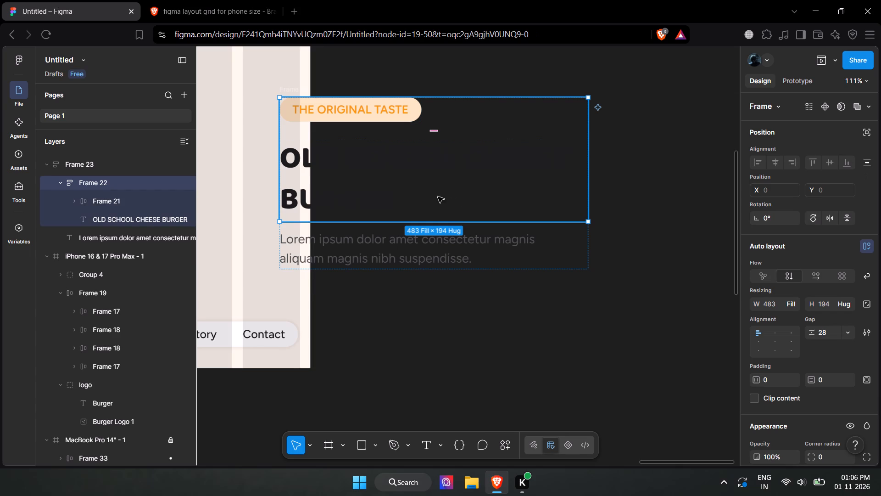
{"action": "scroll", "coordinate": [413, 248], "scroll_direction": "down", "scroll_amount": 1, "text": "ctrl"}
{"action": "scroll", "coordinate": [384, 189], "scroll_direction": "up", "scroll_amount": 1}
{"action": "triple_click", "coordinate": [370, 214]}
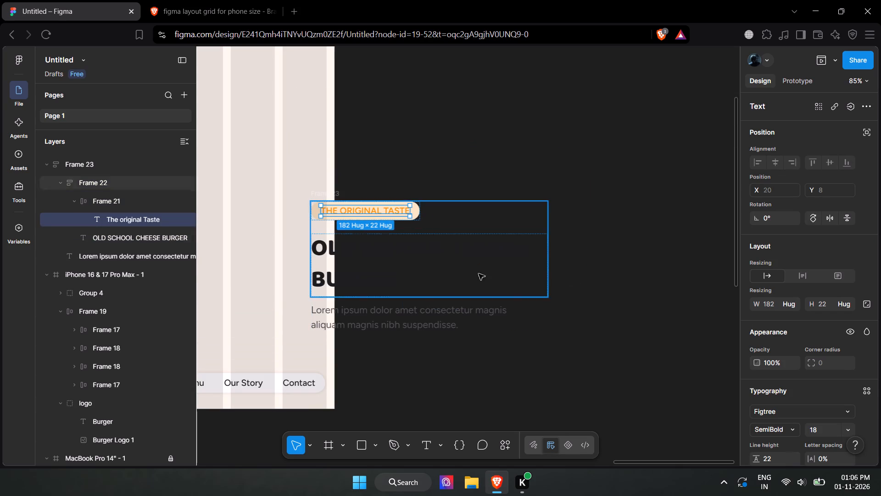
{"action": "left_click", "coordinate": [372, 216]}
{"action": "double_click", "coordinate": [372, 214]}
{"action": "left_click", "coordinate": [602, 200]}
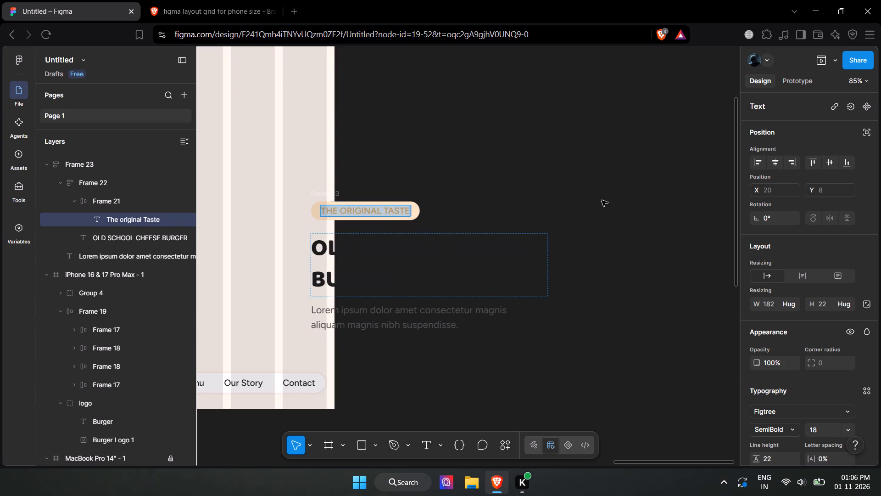
Move Frame 23 into the iPhone frame at about X 16, Y 159, below the header along the first column's left edge.
{"action": "left_click", "coordinate": [110, 184]}
{"action": "left_click", "coordinate": [89, 163]}
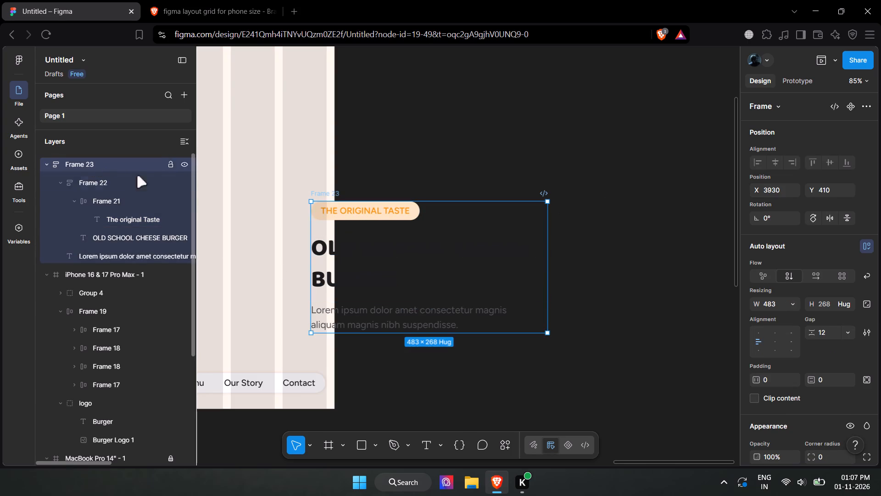
{"action": "left_click_drag", "start_coordinate": [448, 238], "coordinate": [274, 126]}
{"action": "scroll", "coordinate": [327, 209], "scroll_direction": "up", "scroll_amount": 2, "text": "shift"}
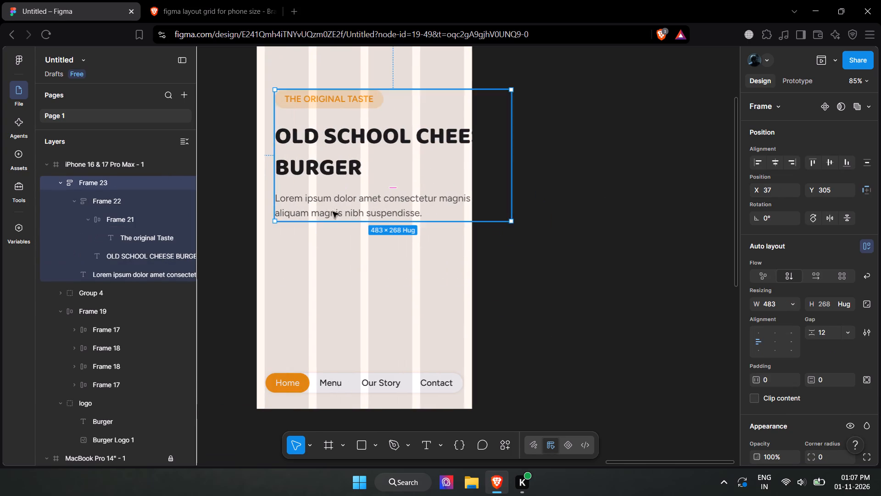
{"action": "scroll", "coordinate": [341, 219], "scroll_direction": "up", "scroll_amount": 2}
{"action": "left_click_drag", "start_coordinate": [406, 252], "coordinate": [390, 184]}
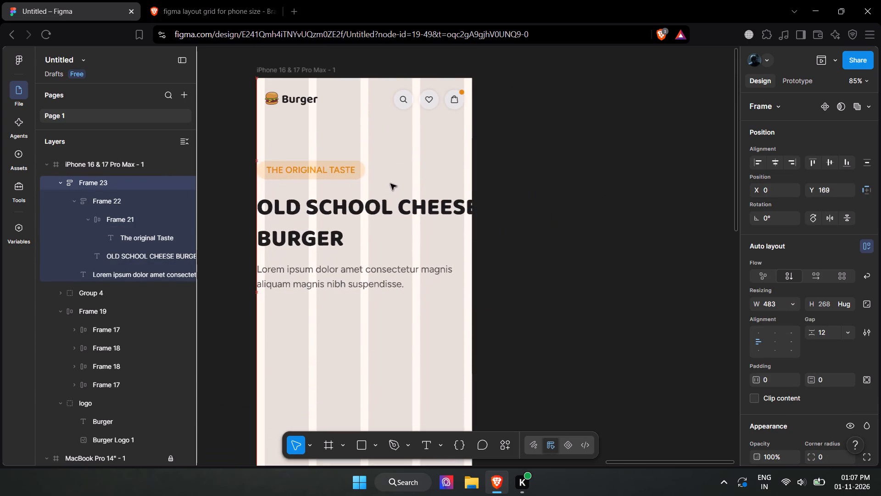
{"action": "left_click_drag", "start_coordinate": [390, 184], "coordinate": [394, 180]}
Resize Frame 23 to about 408 × 244 so it spans the four layout columns.
{"action": "left_click_drag", "start_coordinate": [500, 289], "coordinate": [480, 283]}
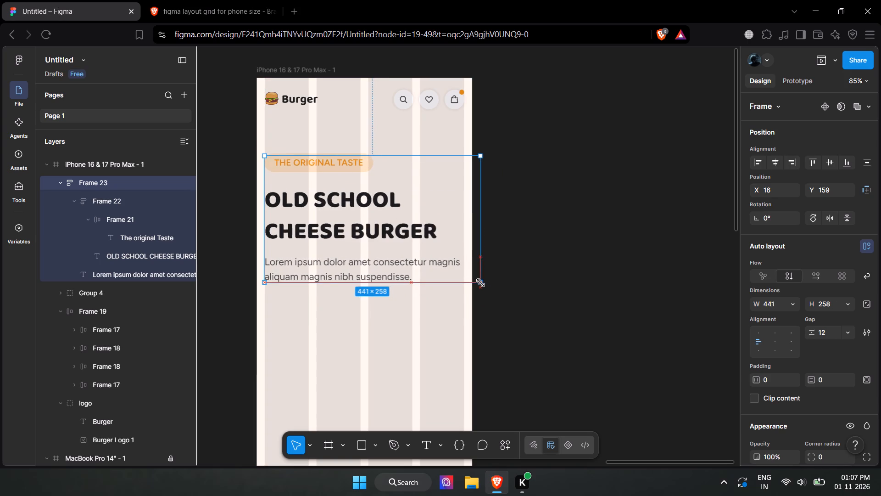
{"action": "left_click_drag", "start_coordinate": [480, 283], "coordinate": [466, 276]}
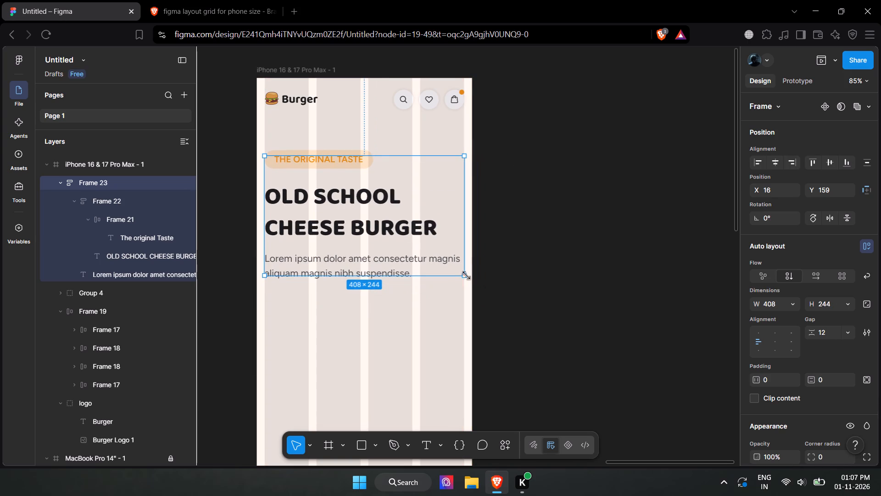
Set the font size of the THE ORIGINAL TASTE badge text in the iPhone frame to 16.
{"action": "left_click", "coordinate": [313, 171]}
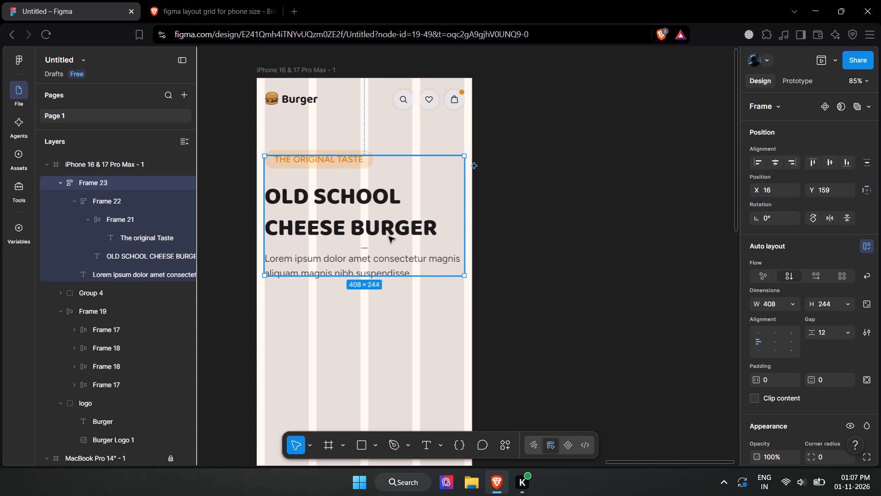
{"action": "left_click", "coordinate": [308, 161]}
{"action": "double_click", "coordinate": [308, 161]}
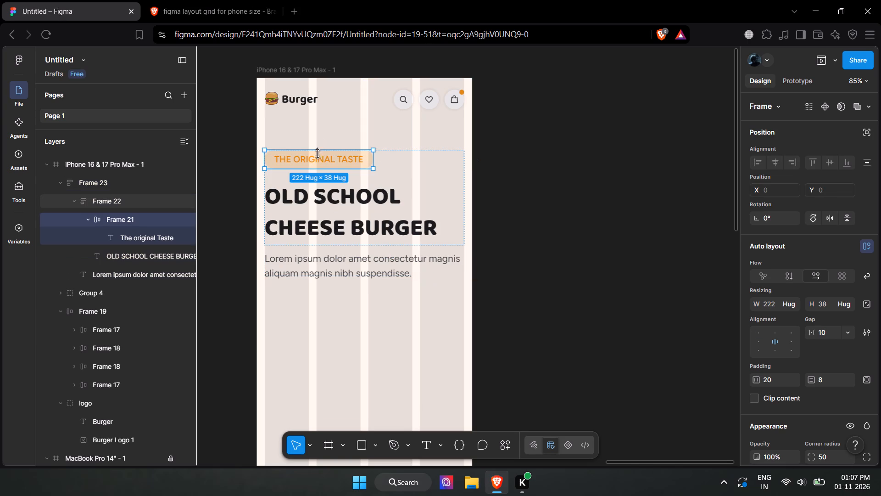
{"action": "double_click", "coordinate": [310, 162]}
{"action": "scroll", "coordinate": [857, 386], "scroll_direction": "down", "scroll_amount": 1}
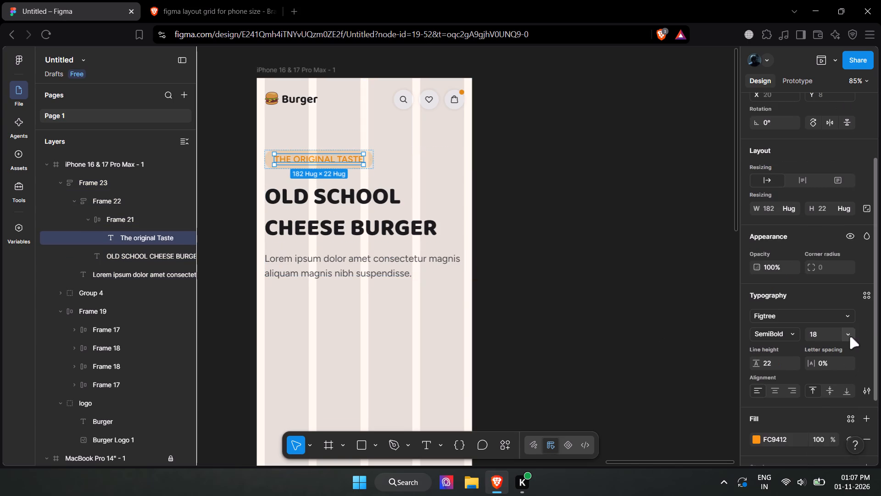
{"action": "left_click", "coordinate": [849, 337]}
{"action": "left_click", "coordinate": [828, 304]}
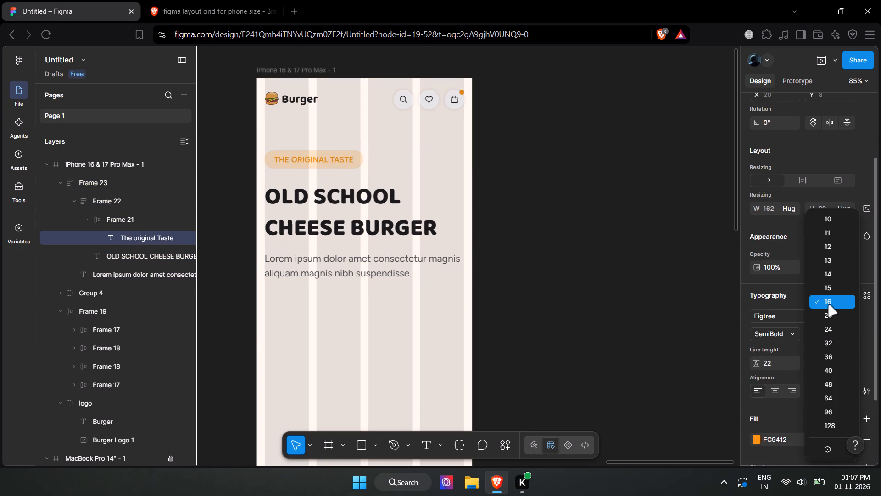
{"action": "left_click", "coordinate": [399, 351]}
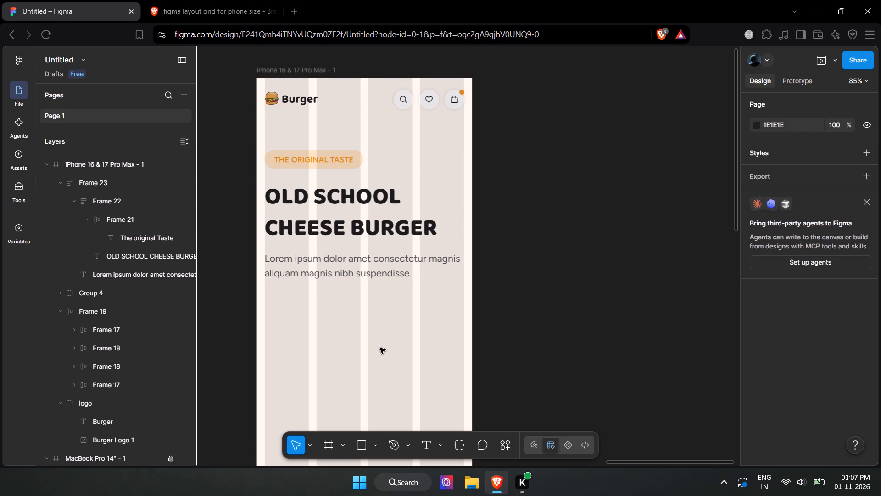
Compare the hero text block in the iPhone frame with the hero section of the MacBook design.
{"action": "scroll", "coordinate": [349, 253], "scroll_direction": "up", "scroll_amount": 1, "text": "shift"}
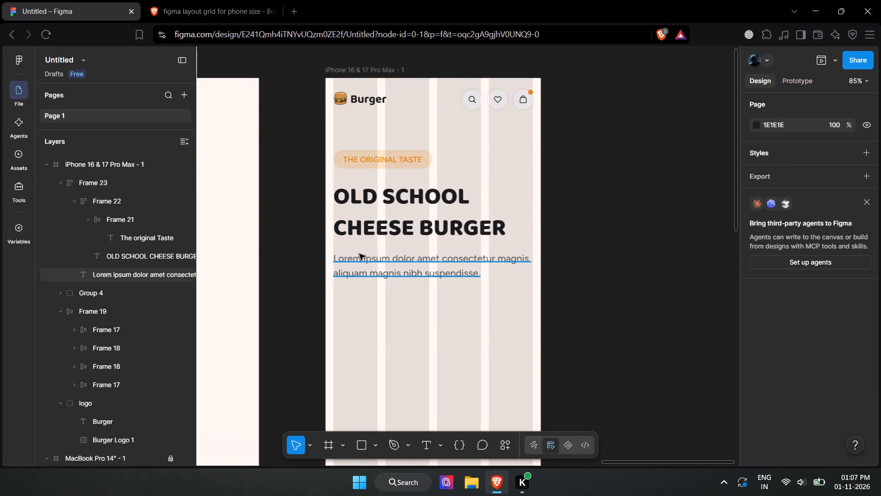
{"action": "scroll", "coordinate": [359, 254], "scroll_direction": "down", "scroll_amount": 1, "text": "ctrl"}
{"action": "scroll", "coordinate": [359, 255], "scroll_direction": "up", "scroll_amount": 7, "text": "shift"}
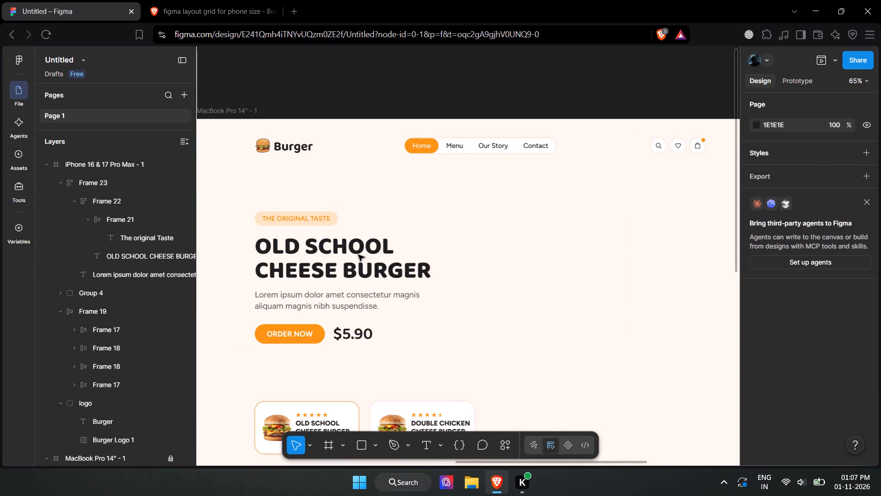
{"action": "scroll", "coordinate": [358, 255], "scroll_direction": "down", "scroll_amount": 4, "text": "shift"}
{"action": "scroll", "coordinate": [358, 255], "scroll_direction": "up", "scroll_amount": 4, "text": "shift"}
{"action": "scroll", "coordinate": [358, 255], "scroll_direction": "down", "scroll_amount": 4, "text": "shift"}
{"action": "scroll", "coordinate": [302, 268], "scroll_direction": "up", "scroll_amount": 4, "text": "shift"}
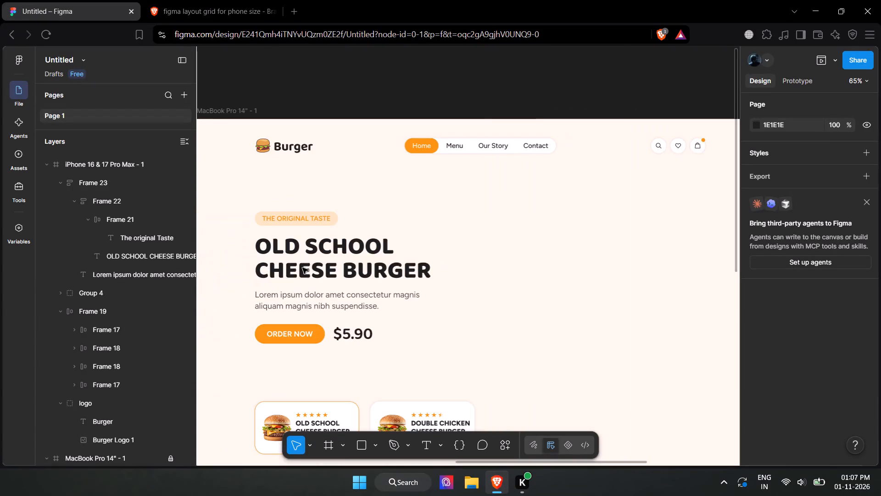
{"action": "scroll", "coordinate": [307, 268], "scroll_direction": "down", "scroll_amount": 4, "text": "shift"}
{"action": "scroll", "coordinate": [662, 244], "scroll_direction": "up", "scroll_amount": 2, "text": "shift"}
{"action": "scroll", "coordinate": [662, 244], "scroll_direction": "down", "scroll_amount": 2, "text": "shift"}
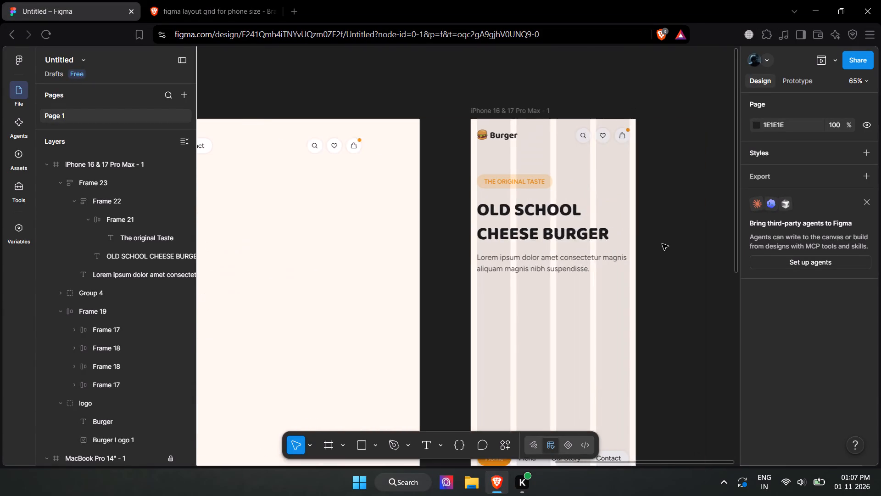
{"action": "scroll", "coordinate": [662, 244], "scroll_direction": "down", "scroll_amount": 2, "text": "shift"}
{"action": "scroll", "coordinate": [614, 241], "scroll_direction": "up", "scroll_amount": 2, "text": "ctrl"}
{"action": "scroll", "coordinate": [567, 242], "scroll_direction": "up", "scroll_amount": 3}
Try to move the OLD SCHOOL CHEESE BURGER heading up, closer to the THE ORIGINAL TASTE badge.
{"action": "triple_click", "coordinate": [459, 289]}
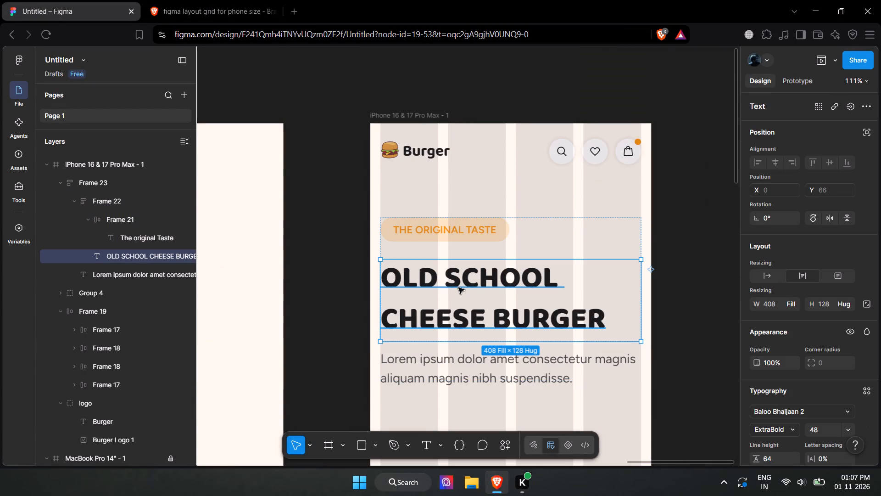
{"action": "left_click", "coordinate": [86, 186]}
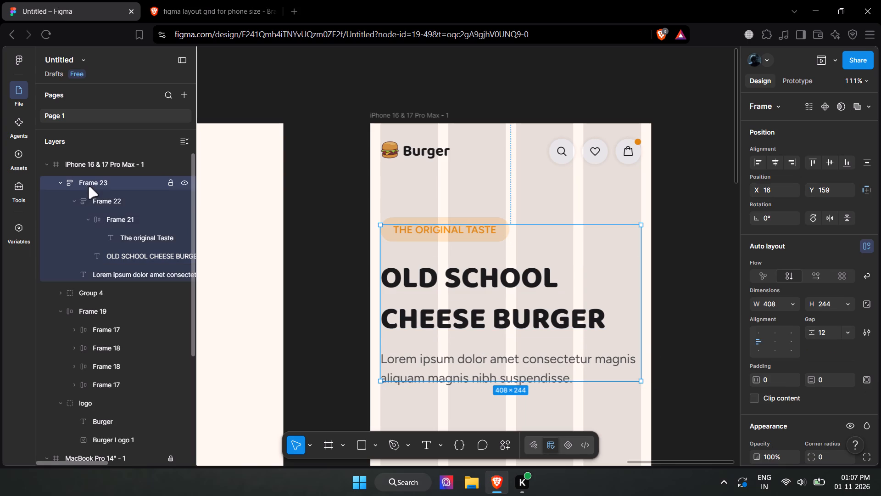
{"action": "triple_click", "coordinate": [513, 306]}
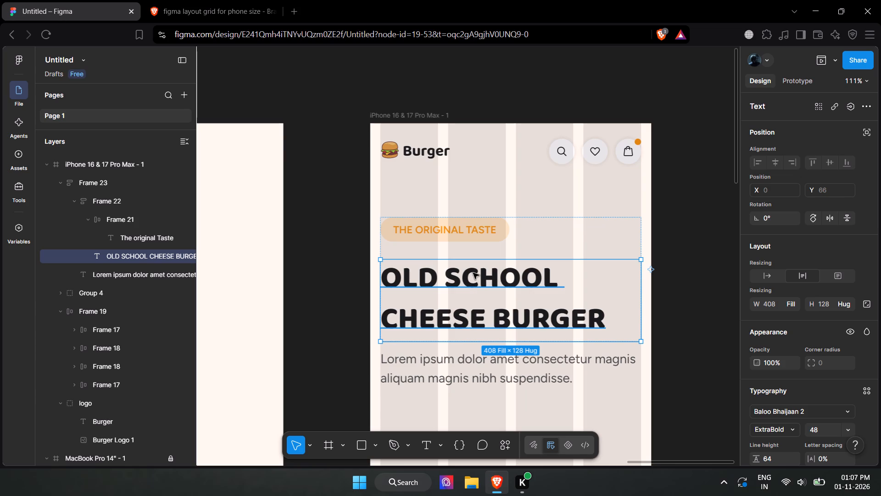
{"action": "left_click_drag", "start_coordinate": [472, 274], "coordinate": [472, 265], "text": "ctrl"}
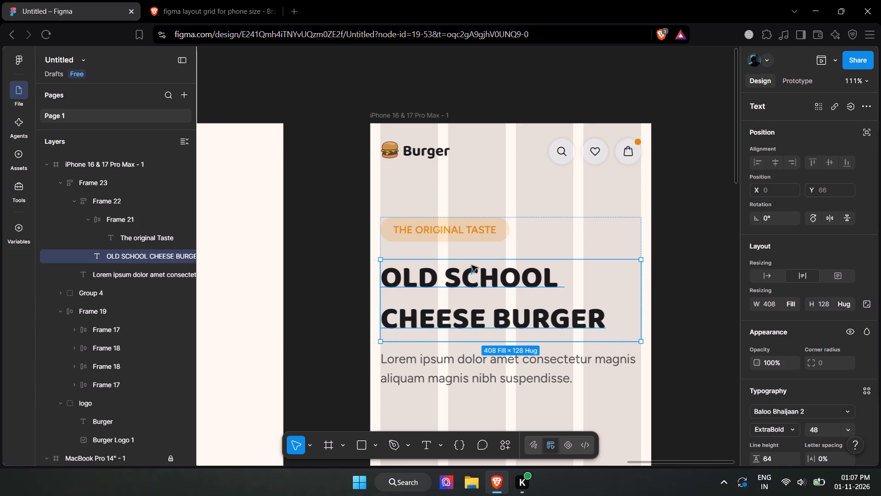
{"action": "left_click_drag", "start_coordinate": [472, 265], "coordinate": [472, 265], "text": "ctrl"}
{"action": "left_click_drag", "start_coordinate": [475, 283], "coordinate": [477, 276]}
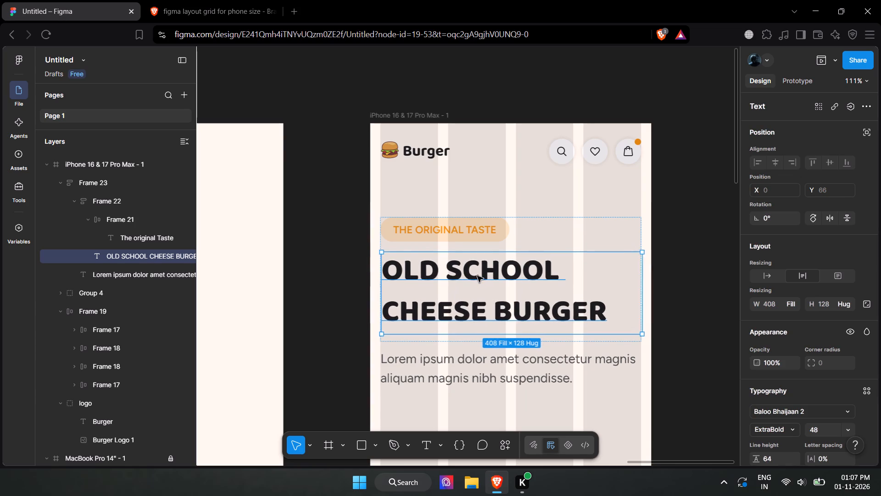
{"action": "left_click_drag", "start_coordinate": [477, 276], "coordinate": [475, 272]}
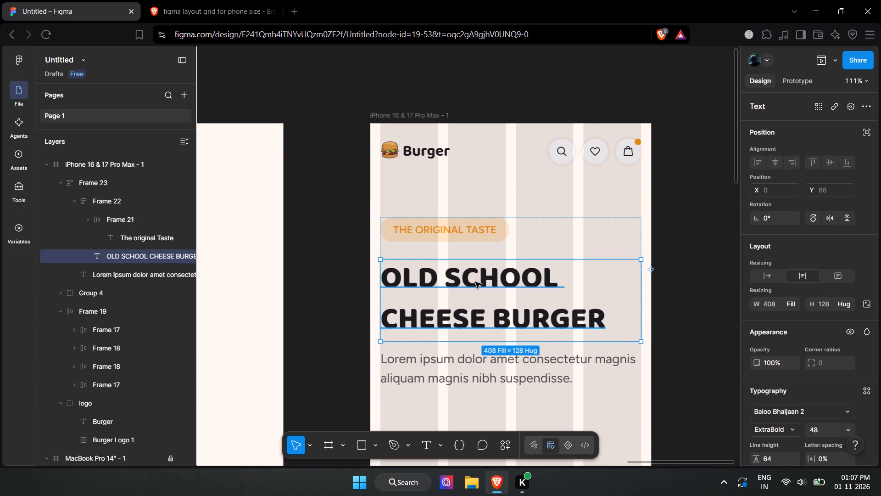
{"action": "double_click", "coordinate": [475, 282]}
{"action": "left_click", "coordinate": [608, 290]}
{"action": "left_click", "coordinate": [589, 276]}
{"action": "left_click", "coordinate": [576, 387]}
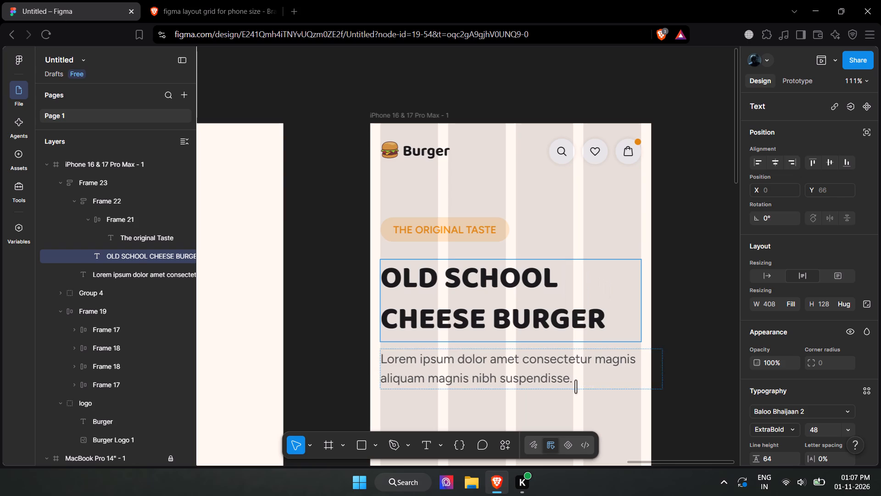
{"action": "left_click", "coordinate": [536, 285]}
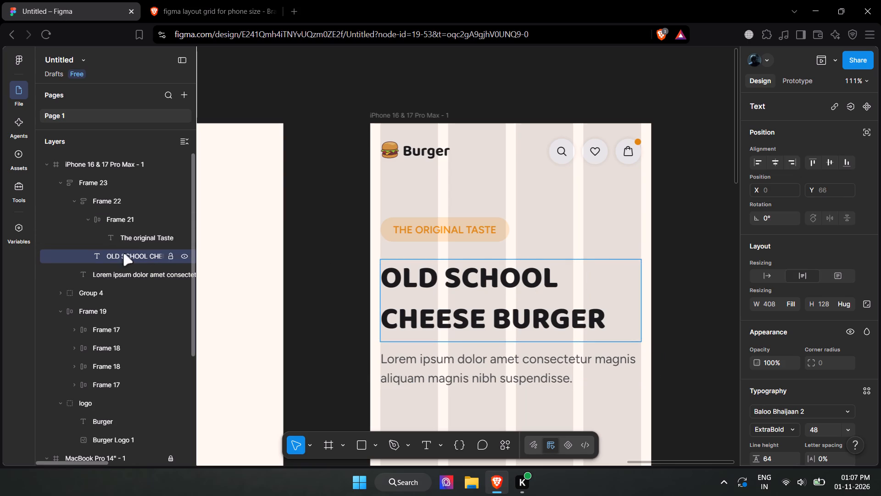
Examine the nested layers of the iPhone's Frame 23, including Frame 22, Frame 21 and the badge text.
{"action": "left_click", "coordinate": [130, 240]}
{"action": "left_click", "coordinate": [125, 228]}
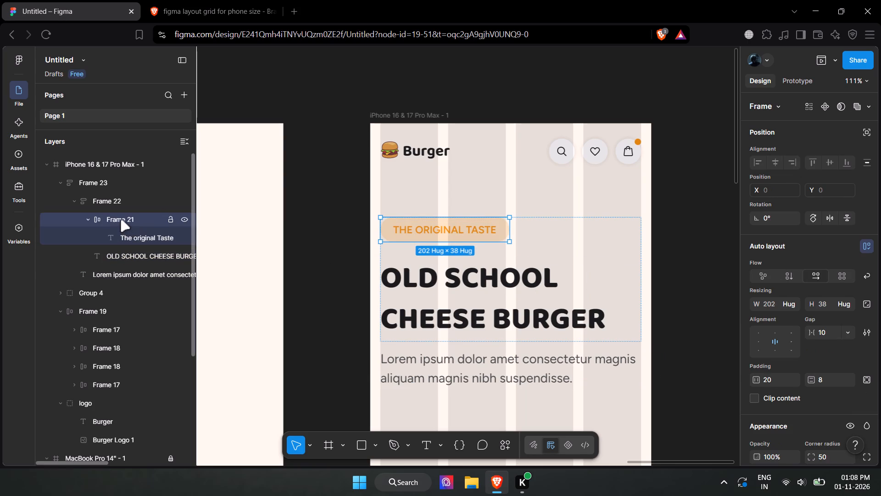
{"action": "left_click", "coordinate": [119, 212]}
{"action": "left_click", "coordinate": [117, 203]}
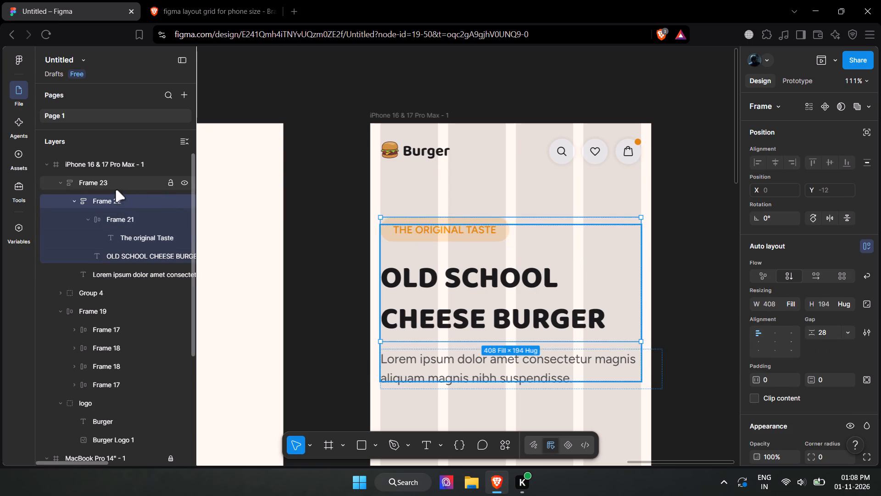
{"action": "left_click", "coordinate": [115, 189]}
{"action": "left_click", "coordinate": [116, 201]}
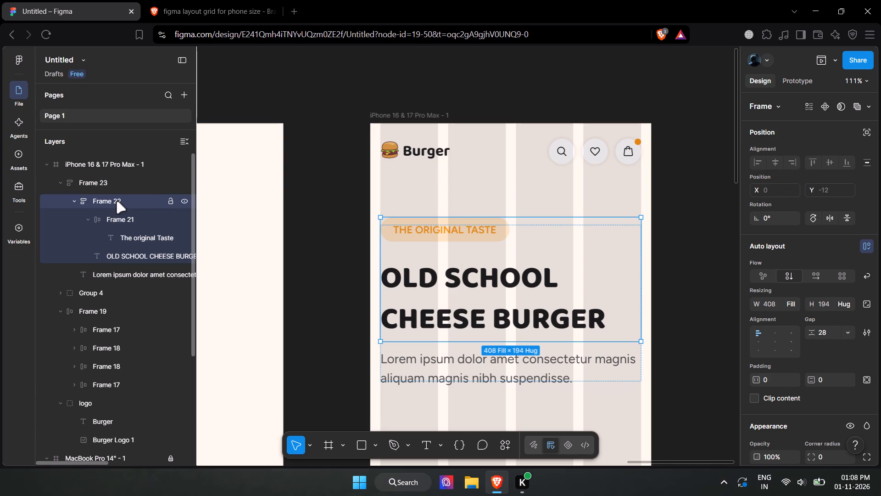
{"action": "left_click", "coordinate": [59, 186]}
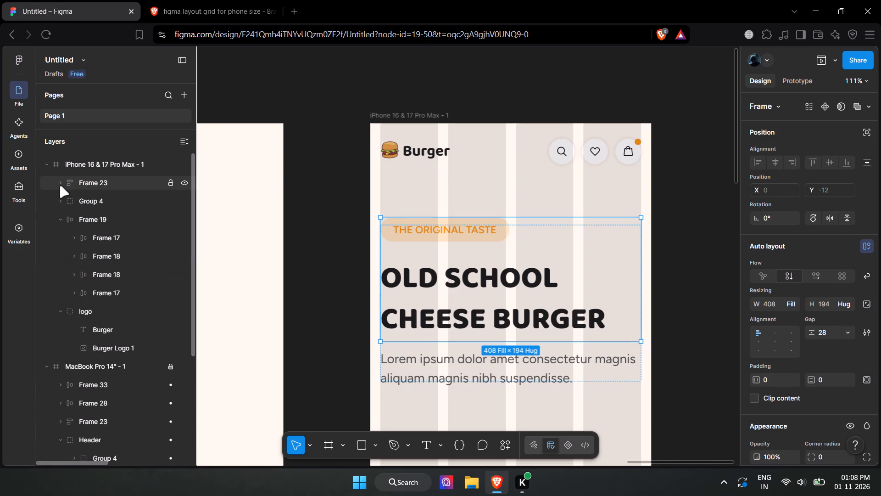
{"action": "left_click", "coordinate": [59, 186]}
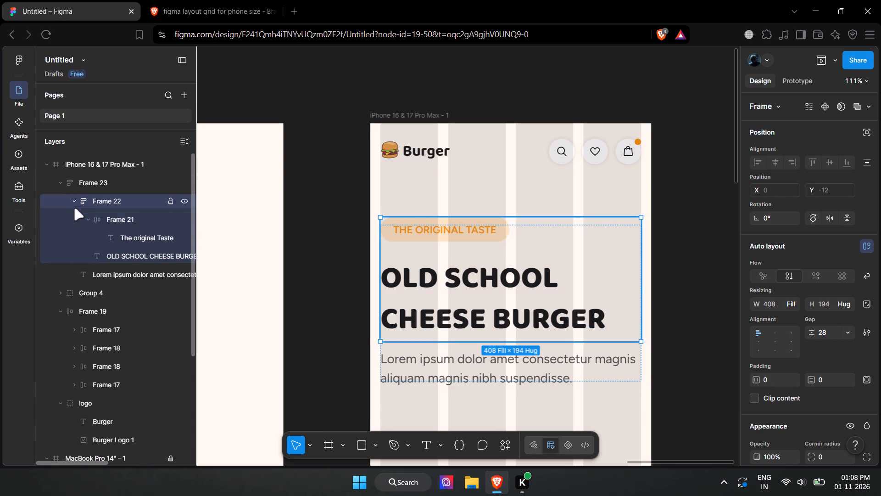
{"action": "left_click", "coordinate": [85, 220]}
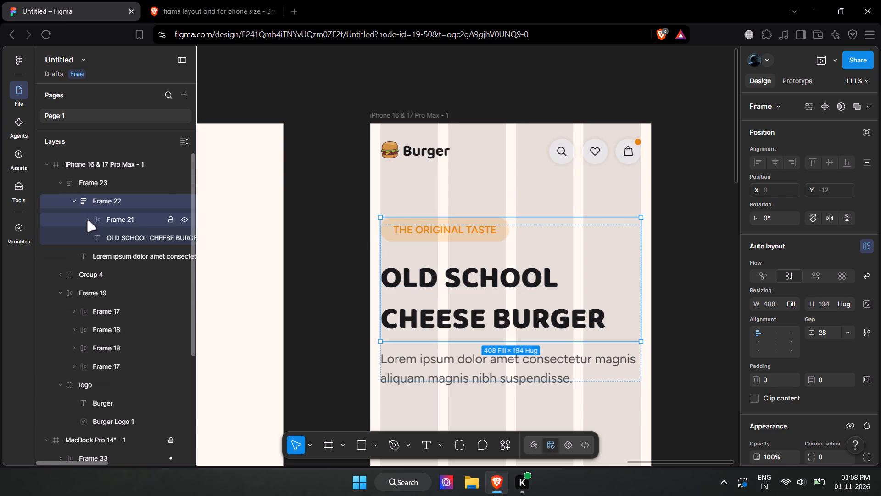
{"action": "left_click", "coordinate": [87, 220]}
{"action": "left_click", "coordinate": [122, 238]}
{"action": "left_click", "coordinate": [122, 230]}
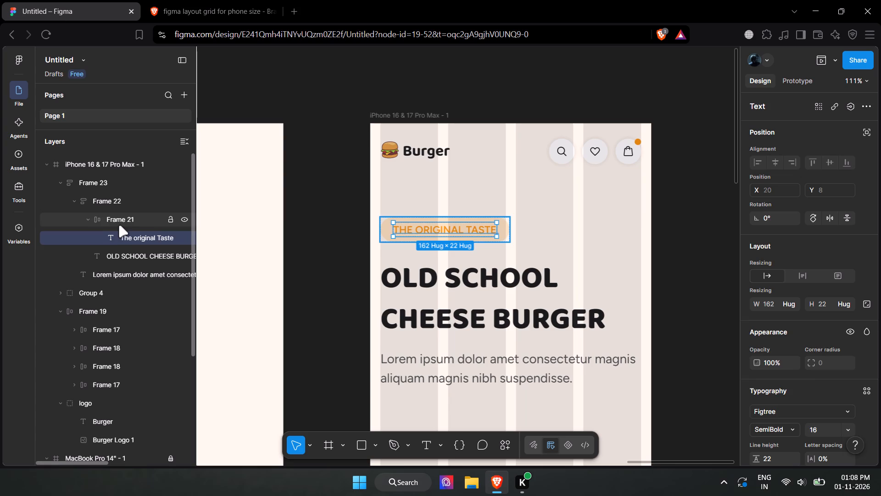
{"action": "left_click", "coordinate": [118, 224]}
{"action": "left_click", "coordinate": [107, 205]}
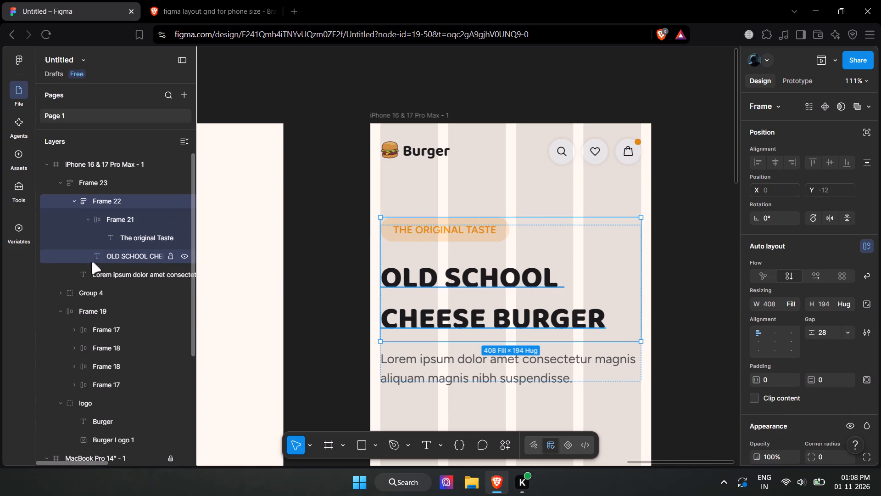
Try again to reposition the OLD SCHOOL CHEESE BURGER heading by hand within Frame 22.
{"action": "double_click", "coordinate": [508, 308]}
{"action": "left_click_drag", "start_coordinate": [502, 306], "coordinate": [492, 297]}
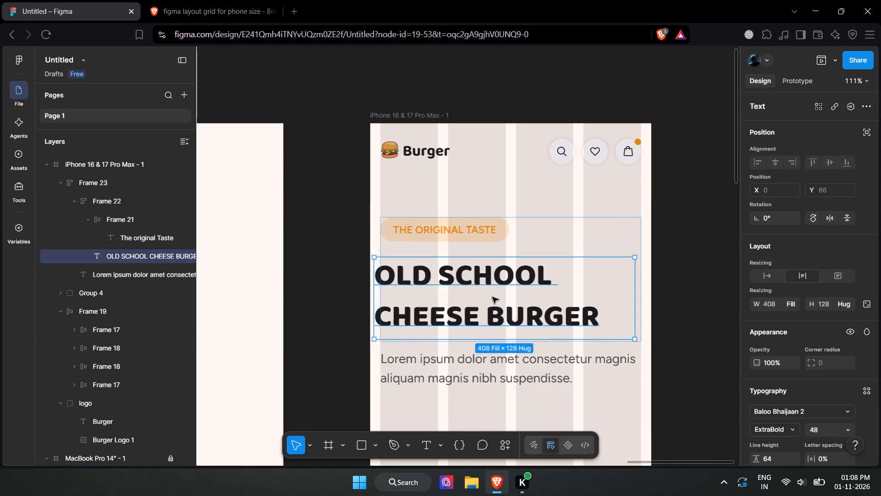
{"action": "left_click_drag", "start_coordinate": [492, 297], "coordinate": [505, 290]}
Set the auto layout gap of Frame 22, between the THE ORIGINAL TASTE badge and the heading, to 24.
{"action": "left_click", "coordinate": [524, 248]}
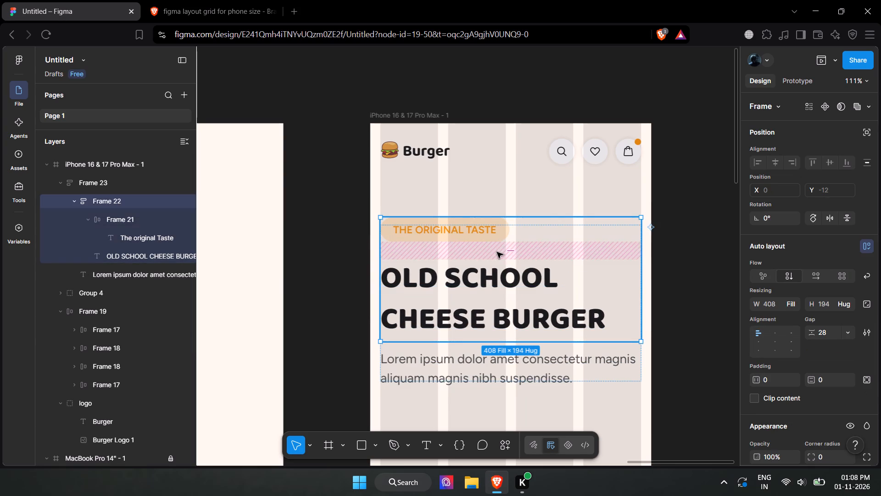
{"action": "left_click", "coordinate": [497, 252]}
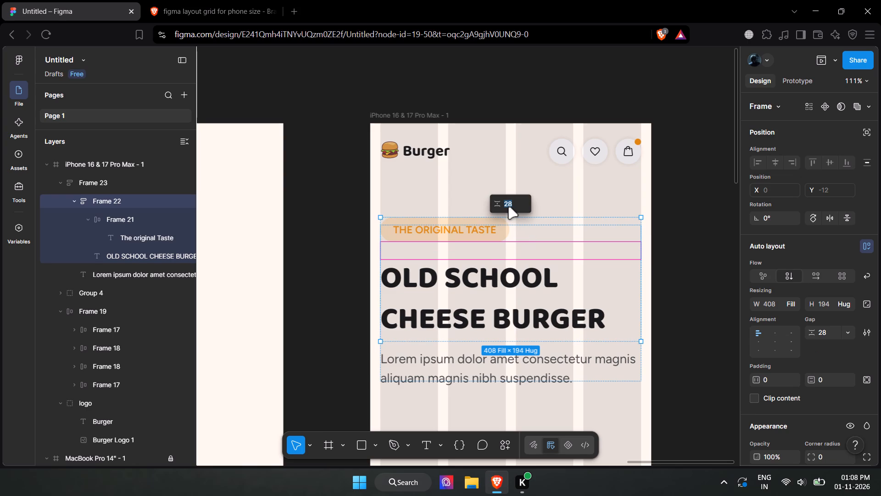
{"action": "type", "text": "24"}
{"action": "left_click", "coordinate": [503, 180]}
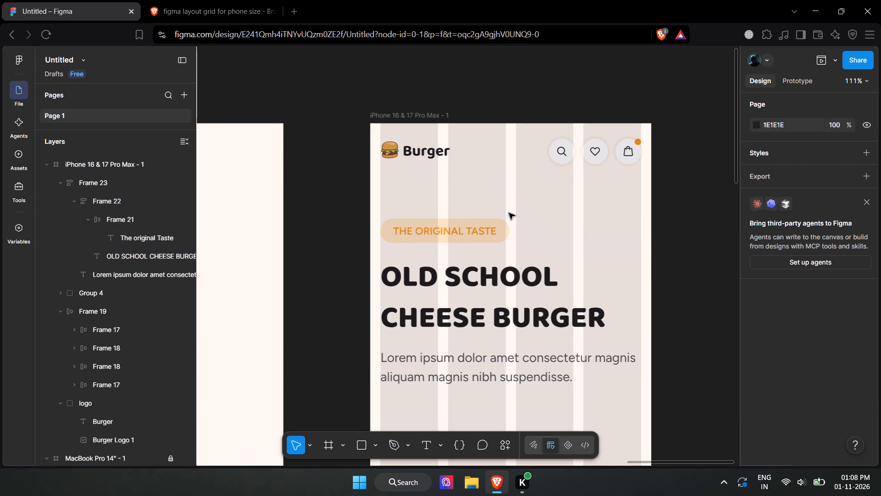
Set the auto layout gap of Frame 23, between the heading block and the Lorem ipsum paragraph, to 10.
{"action": "left_click", "coordinate": [514, 278]}
{"action": "left_click", "coordinate": [510, 340]}
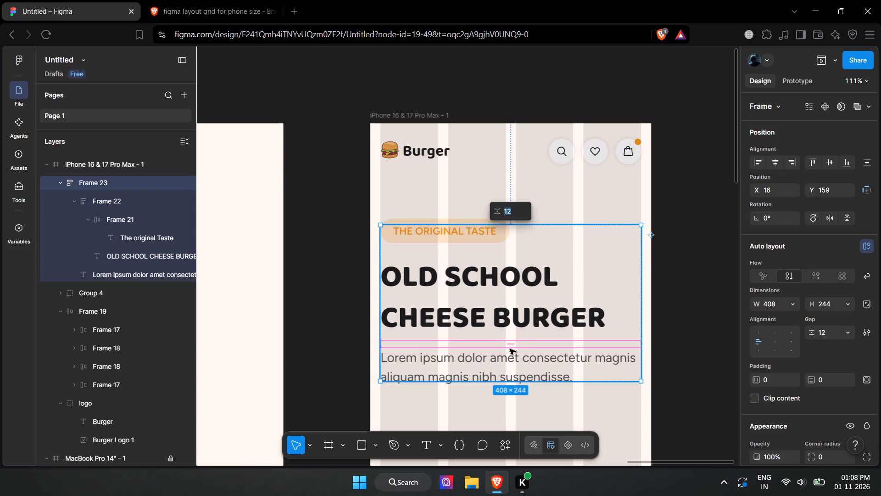
{"action": "left_click", "coordinate": [513, 346]}
{"action": "double_click", "coordinate": [513, 346]}
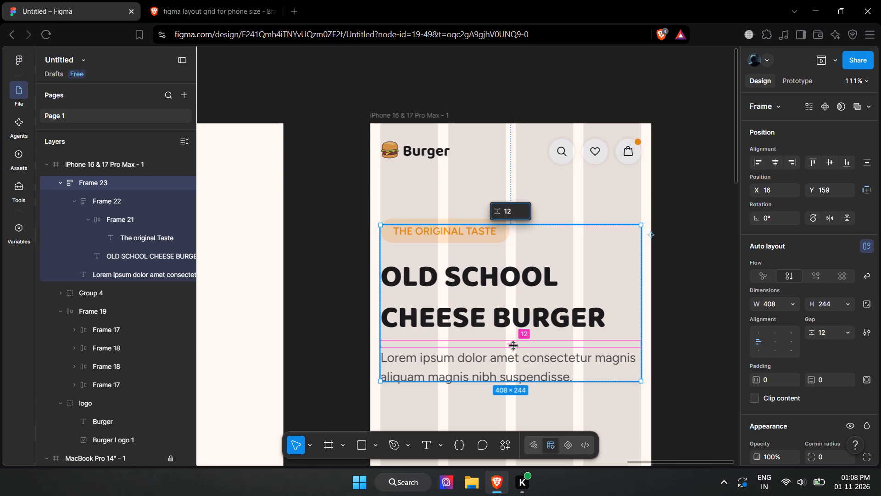
{"action": "key", "text": "1"}
{"action": "key", "text": "0"}
{"action": "key", "text": "Return"}
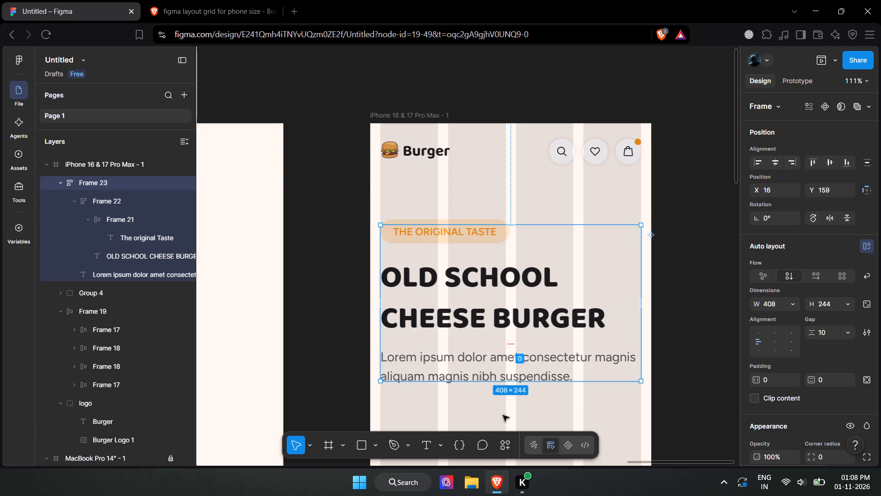
{"action": "left_click", "coordinate": [482, 419]}
{"action": "scroll", "coordinate": [511, 339], "scroll_direction": "down", "scroll_amount": 2, "text": "ctrl"}
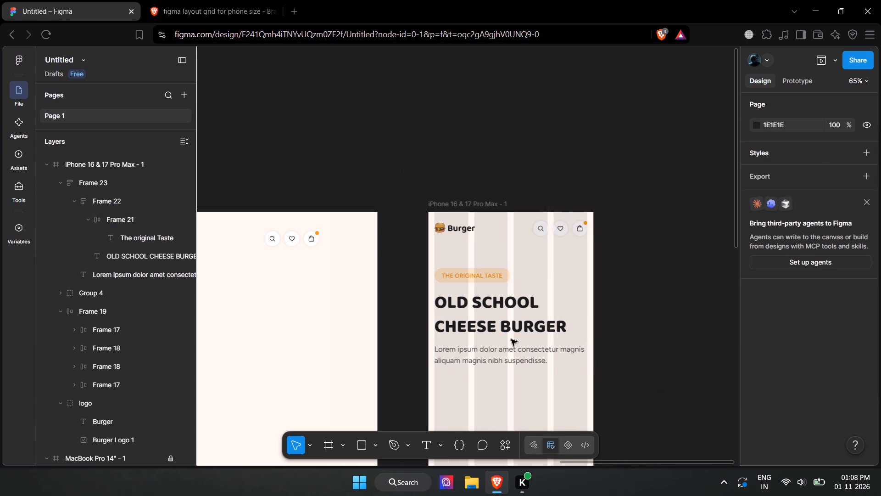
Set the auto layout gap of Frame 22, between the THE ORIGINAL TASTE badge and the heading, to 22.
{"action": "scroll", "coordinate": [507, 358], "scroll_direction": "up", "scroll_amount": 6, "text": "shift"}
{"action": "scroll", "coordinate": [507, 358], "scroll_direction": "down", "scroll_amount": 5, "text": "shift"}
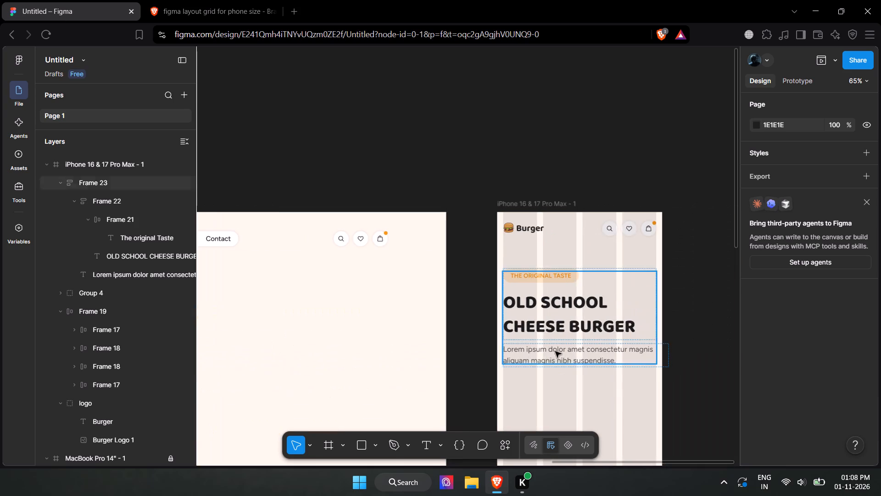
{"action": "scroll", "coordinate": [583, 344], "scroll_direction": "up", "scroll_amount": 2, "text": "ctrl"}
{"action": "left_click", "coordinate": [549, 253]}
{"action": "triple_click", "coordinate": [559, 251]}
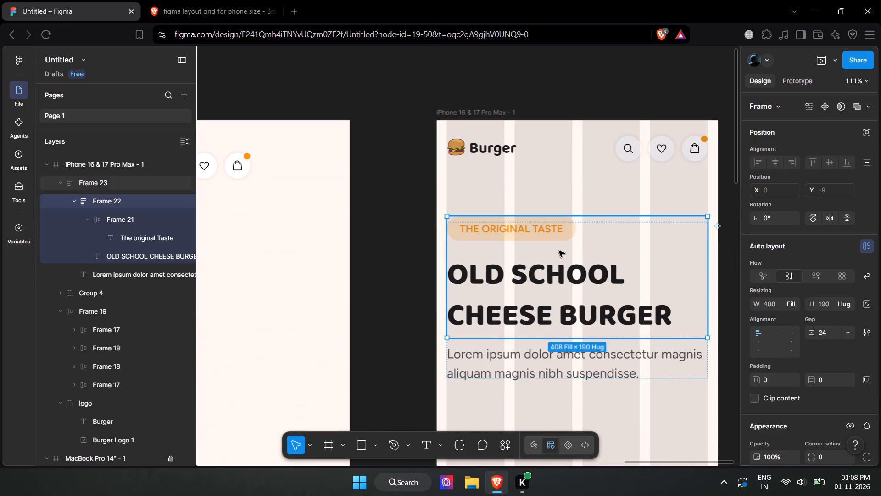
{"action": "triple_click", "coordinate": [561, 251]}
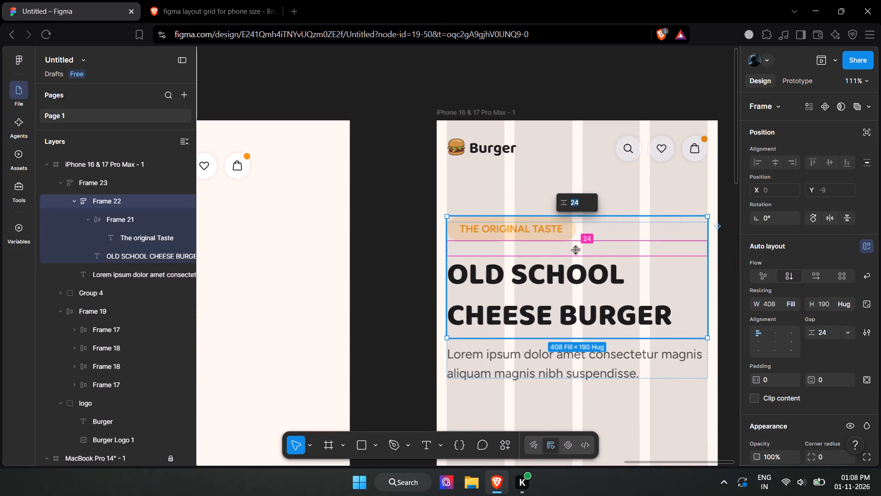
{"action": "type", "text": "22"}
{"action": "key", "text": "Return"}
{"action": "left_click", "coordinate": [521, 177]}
Set the auto layout gap of Frame 22, between the THE ORIGINAL TASTE badge and the heading, to 20.
{"action": "scroll", "coordinate": [563, 347], "scroll_direction": "down", "scroll_amount": 2, "text": "ctrl"}
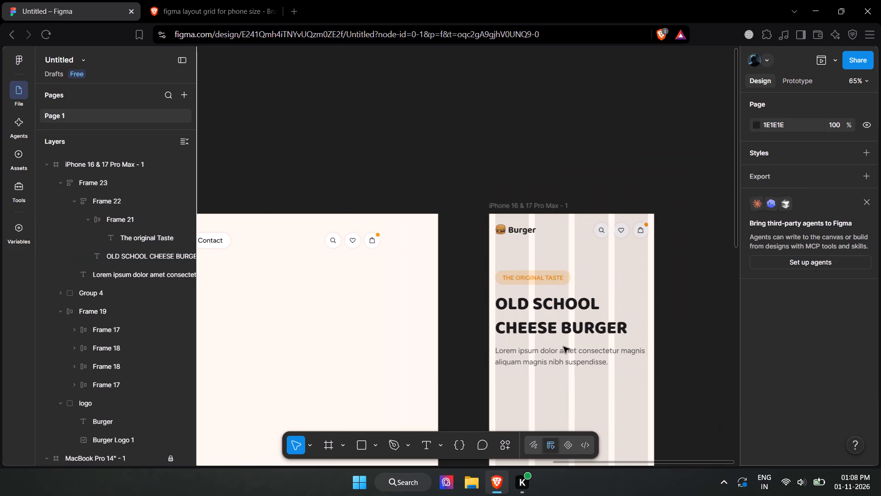
{"action": "scroll", "coordinate": [561, 349], "scroll_direction": "up", "scroll_amount": 4, "text": "shift"}
{"action": "scroll", "coordinate": [561, 349], "scroll_direction": "down", "scroll_amount": 4, "text": "shift"}
{"action": "scroll", "coordinate": [613, 328], "scroll_direction": "up", "scroll_amount": 3, "text": "ctrl"}
{"action": "double_click", "coordinate": [513, 242]}
{"action": "double_click", "coordinate": [514, 249]}
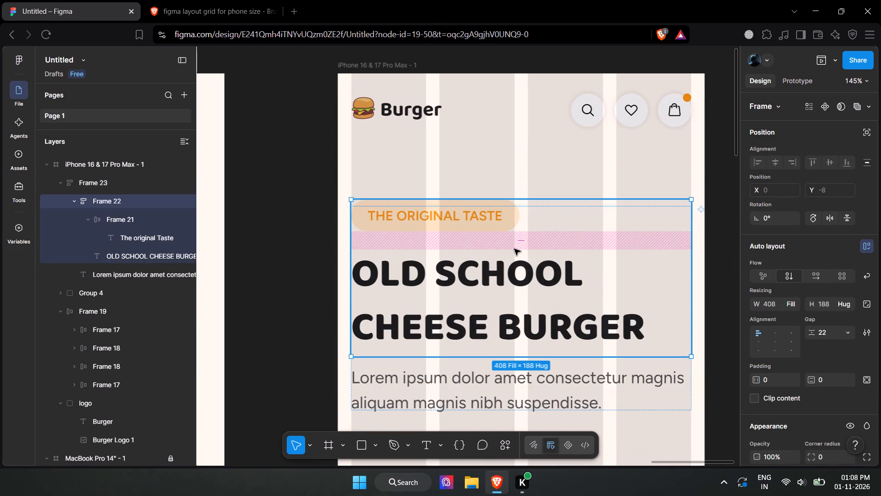
{"action": "left_click", "coordinate": [519, 243]}
{"action": "left_click", "coordinate": [521, 243]}
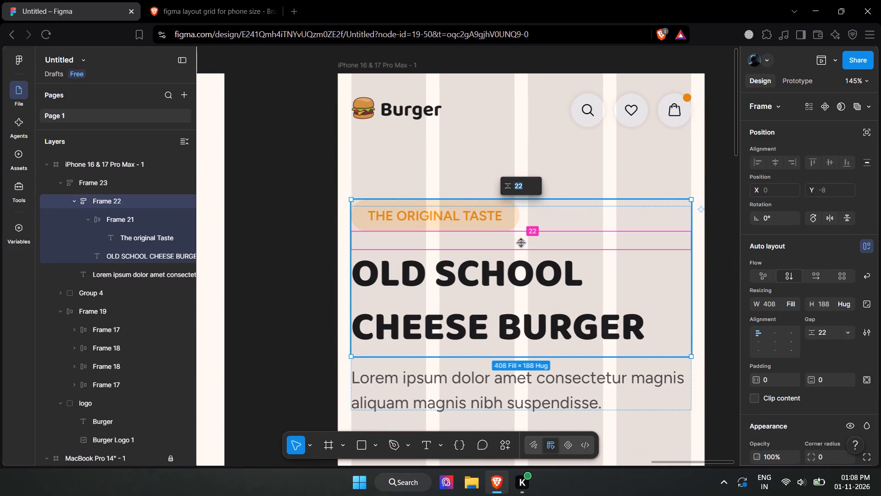
{"action": "type", "text": "20"}
{"action": "key", "text": "Return"}
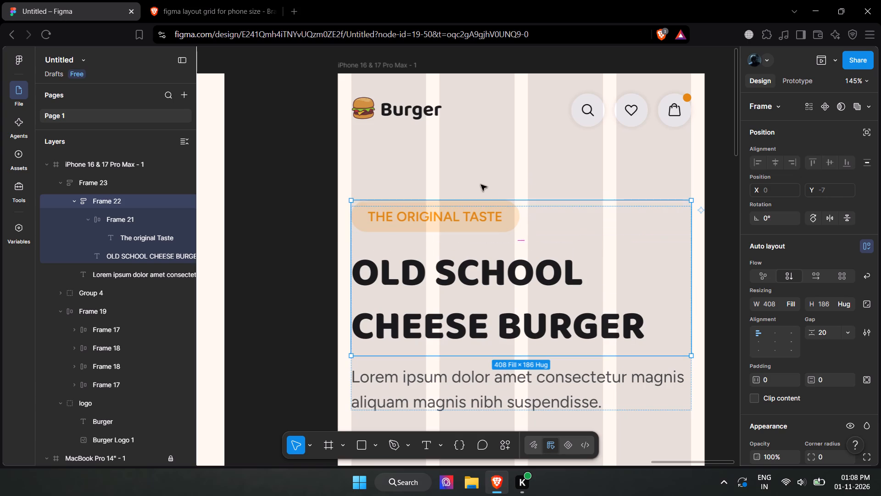
{"action": "left_click", "coordinate": [524, 239]}
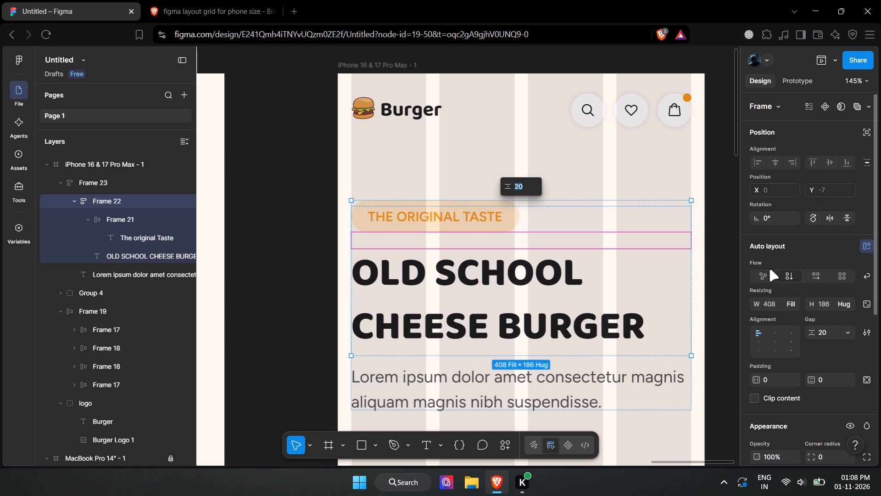
{"action": "scroll", "coordinate": [783, 299], "scroll_direction": "down", "scroll_amount": 1}
{"action": "scroll", "coordinate": [783, 299], "scroll_direction": "up", "scroll_amount": 3}
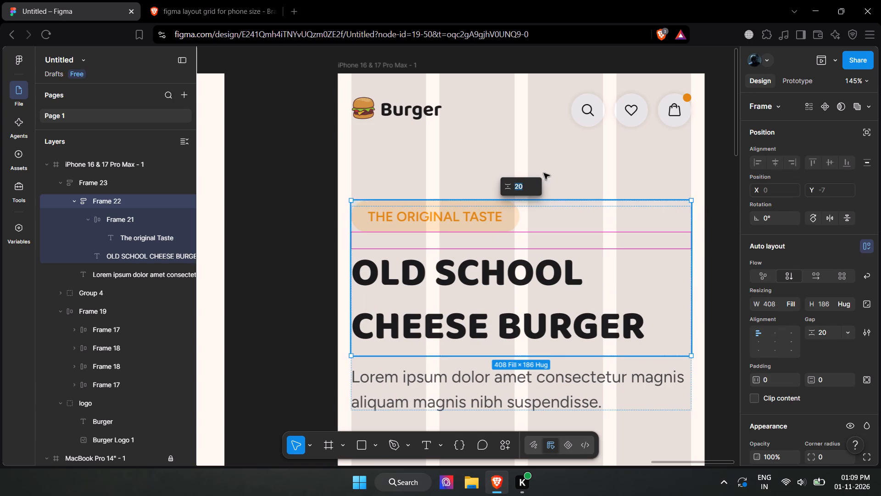
{"action": "left_click", "coordinate": [533, 145]}
Compare the spacing of the iPhone hero text with the hero section of the MacBook design.
{"action": "scroll", "coordinate": [543, 304], "scroll_direction": "down", "scroll_amount": 2, "text": "ctrl"}
{"action": "scroll", "coordinate": [542, 305], "scroll_direction": "up", "scroll_amount": 3, "text": "shift"}
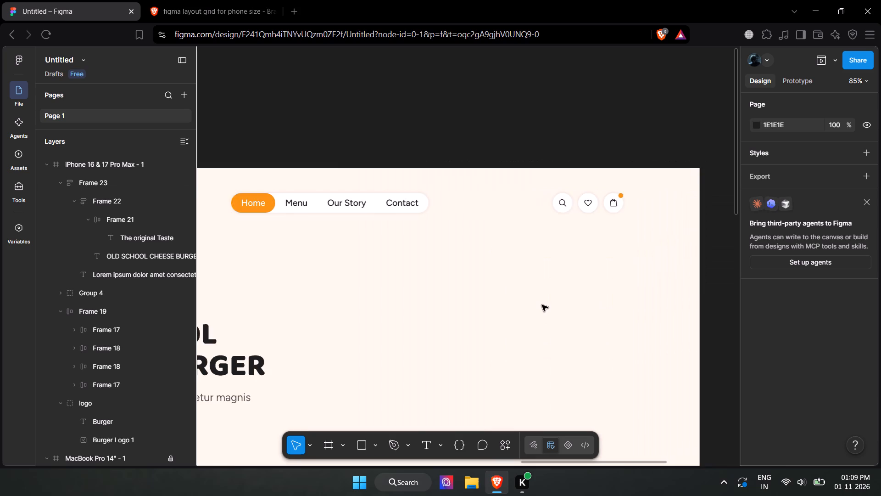
{"action": "scroll", "coordinate": [542, 305], "scroll_direction": "up", "scroll_amount": 7, "text": "shift"}
{"action": "scroll", "coordinate": [542, 305], "scroll_direction": "down", "scroll_amount": 7, "text": "shift"}
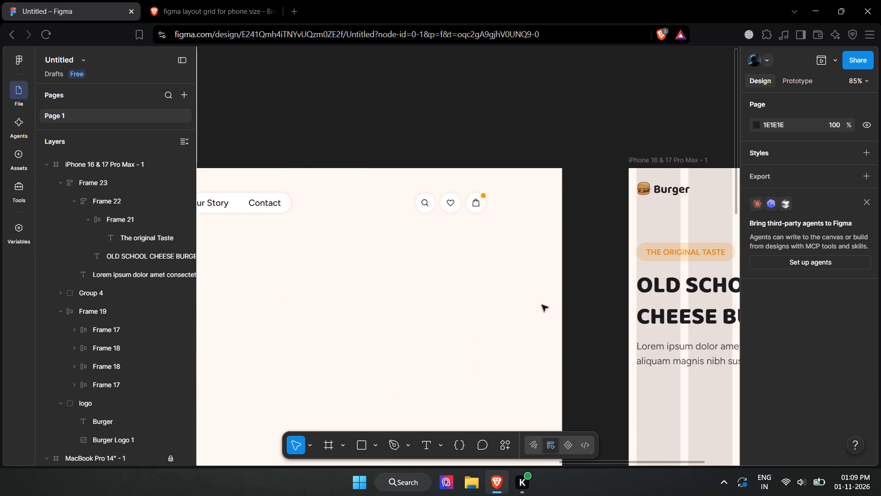
{"action": "scroll", "coordinate": [542, 305], "scroll_direction": "down", "scroll_amount": 2, "text": "shift"}
{"action": "scroll", "coordinate": [542, 305], "scroll_direction": "up", "scroll_amount": 10, "text": "shift"}
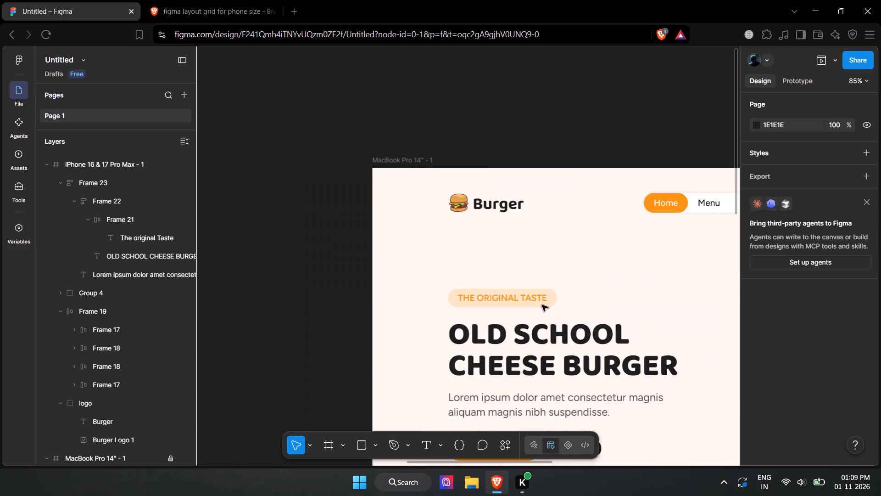
{"action": "scroll", "coordinate": [542, 305], "scroll_direction": "down", "scroll_amount": 10, "text": "shift"}
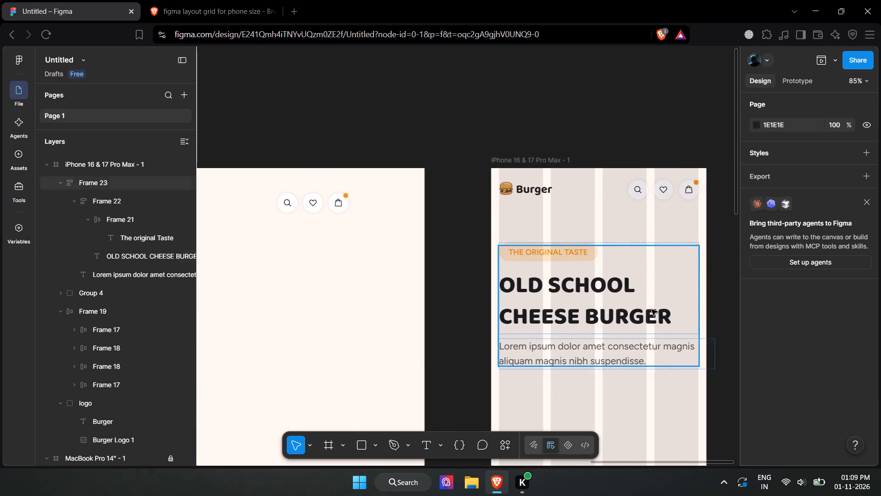
Set the auto layout gap of Frame 23, between the heading block and the Lorem ipsum paragraph, to 8.
{"action": "scroll", "coordinate": [656, 310], "scroll_direction": "up", "scroll_amount": 2, "text": "ctrl"}
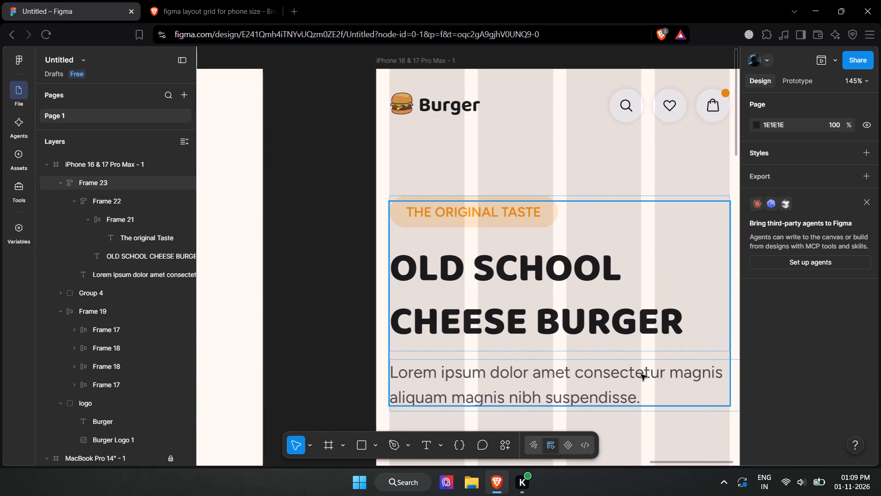
{"action": "left_click", "coordinate": [568, 356]}
{"action": "left_click", "coordinate": [553, 357]}
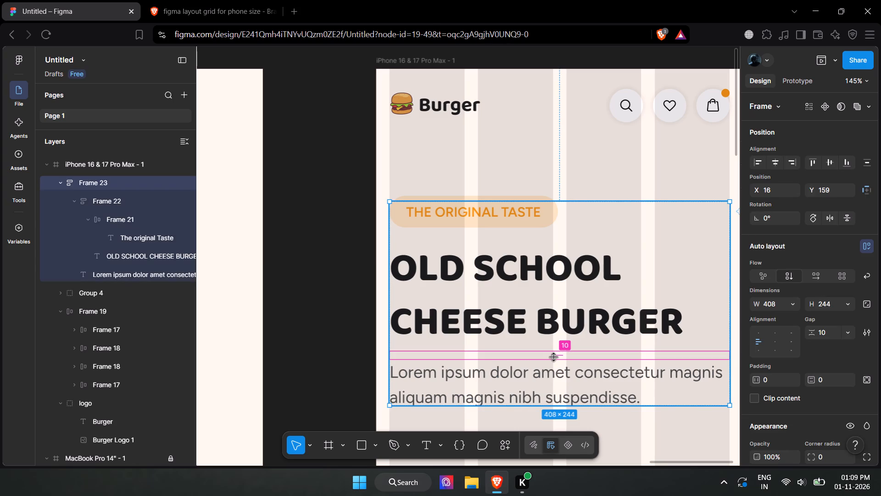
{"action": "key", "text": "8"}
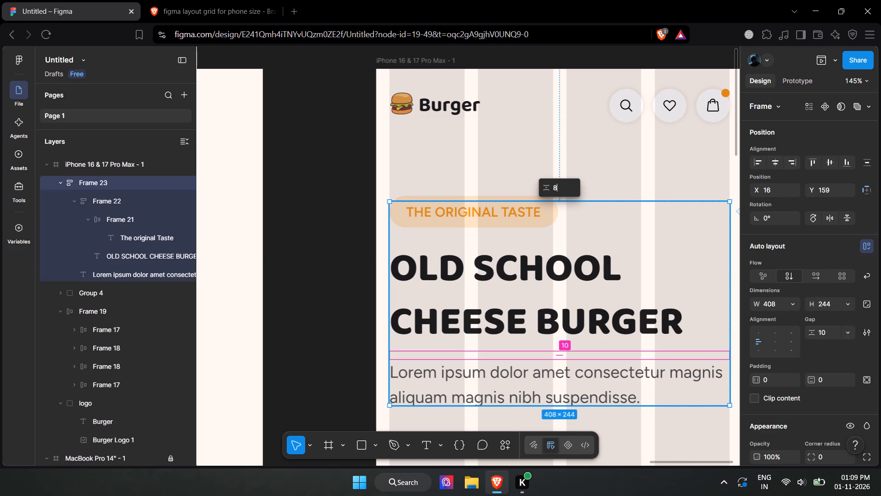
{"action": "key", "text": "Return"}
{"action": "left_click", "coordinate": [556, 141]}
Hide the four-column layout guide of the iPhone 16 & 17 Pro Max - 1 frame.
{"action": "scroll", "coordinate": [580, 360], "scroll_direction": "down", "scroll_amount": 2, "text": "ctrl"}
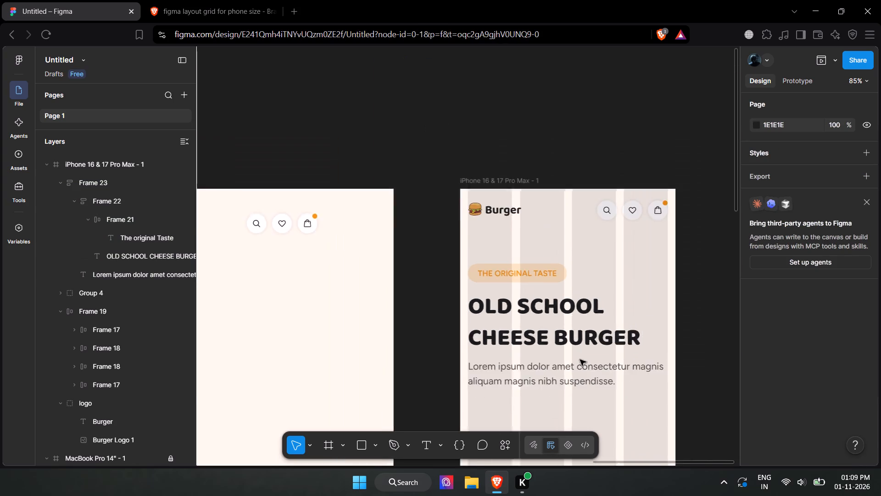
{"action": "scroll", "coordinate": [580, 360], "scroll_direction": "down", "scroll_amount": 2, "text": "ctrl"}
{"action": "scroll", "coordinate": [547, 373], "scroll_direction": "up", "scroll_amount": 4, "text": "shift"}
{"action": "scroll", "coordinate": [546, 373], "scroll_direction": "down", "scroll_amount": 3, "text": "shift"}
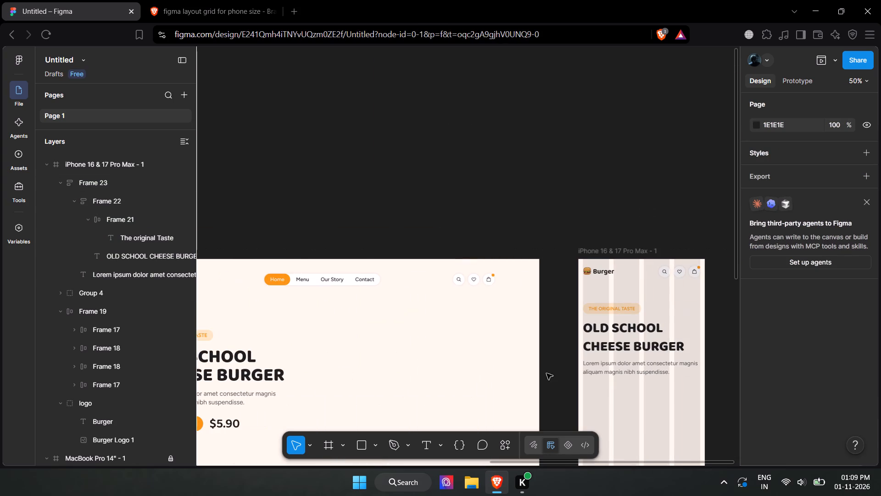
{"action": "scroll", "coordinate": [481, 374], "scroll_direction": "down", "scroll_amount": 2, "text": "shift"}
{"action": "scroll", "coordinate": [547, 349], "scroll_direction": "down", "scroll_amount": 1}
{"action": "left_click", "coordinate": [103, 163]}
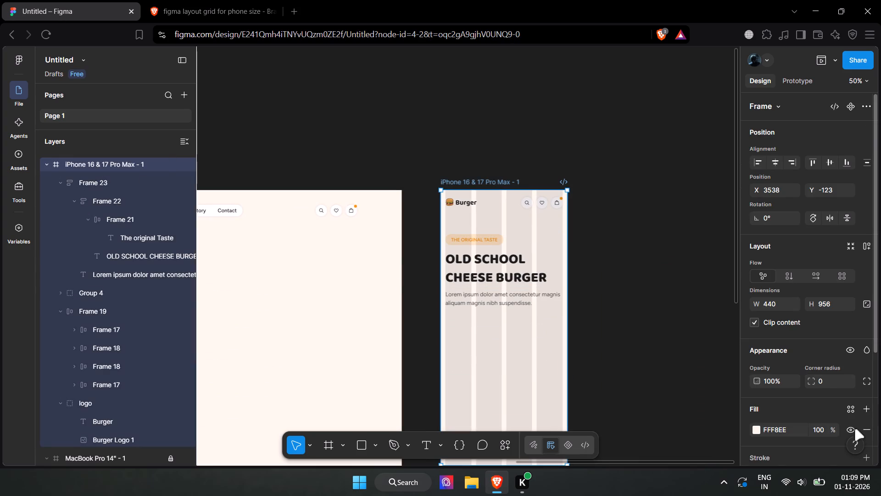
{"action": "scroll", "coordinate": [795, 408], "scroll_direction": "down", "scroll_amount": 4}
{"action": "left_click", "coordinate": [853, 396]}
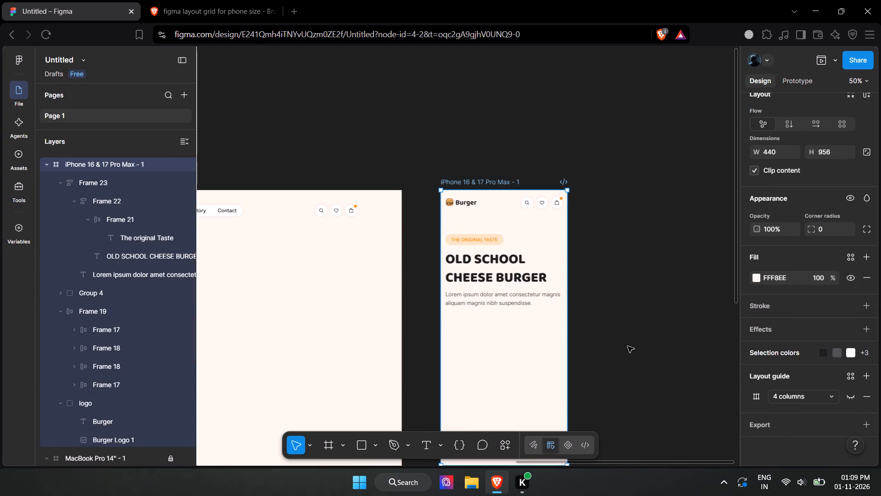
Resize the iPhone's Lorem ipsum paragraph text box to fill Frame 23's 408 width, with a height of about 56.
{"action": "scroll", "coordinate": [599, 302], "scroll_direction": "up", "scroll_amount": 1, "text": "shift"}
{"action": "scroll", "coordinate": [599, 302], "scroll_direction": "down", "scroll_amount": 1, "text": "shift"}
{"action": "scroll", "coordinate": [586, 298], "scroll_direction": "up", "scroll_amount": 3, "text": "ctrl"}
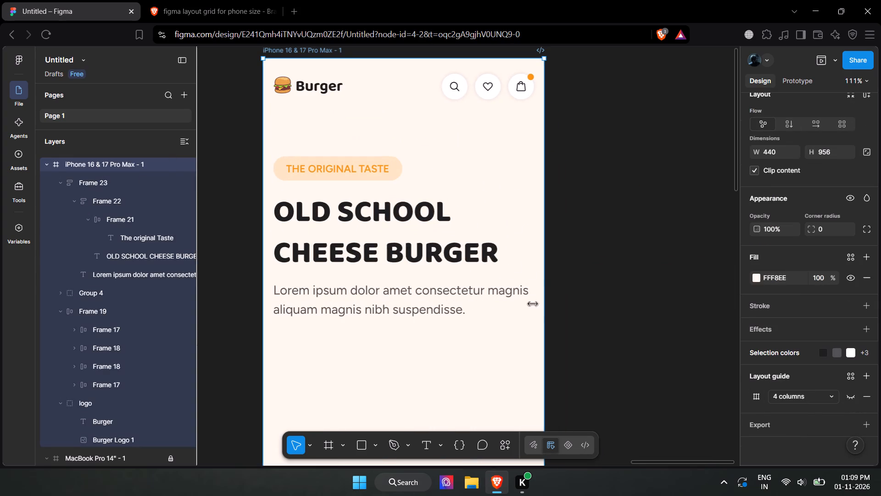
{"action": "left_click", "coordinate": [526, 301]}
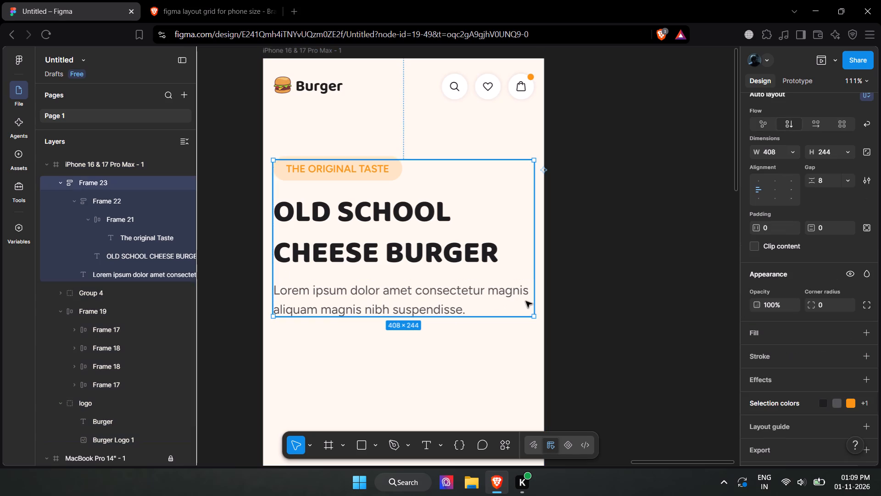
{"action": "left_click", "coordinate": [145, 275]}
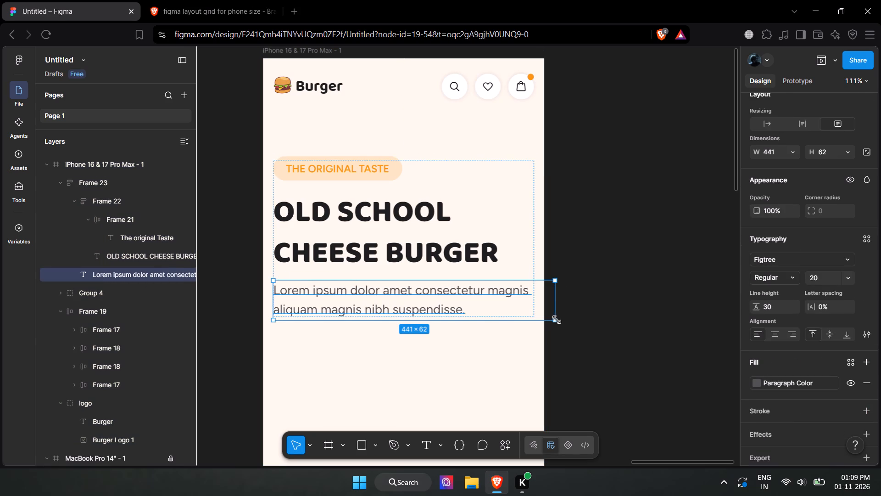
{"action": "left_click_drag", "start_coordinate": [555, 320], "coordinate": [535, 317]}
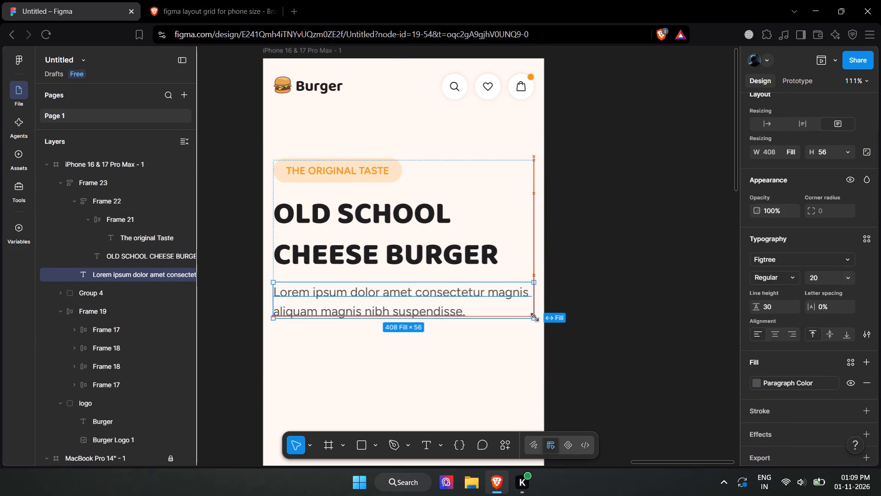
{"action": "left_click_drag", "start_coordinate": [535, 317], "coordinate": [533, 318]}
{"action": "left_click", "coordinate": [662, 336]}
Check the gap between the iPhone's heading and paragraph, and compare its hero text with the MacBook design.
{"action": "scroll", "coordinate": [463, 332], "scroll_direction": "up", "scroll_amount": 1, "text": "shift"}
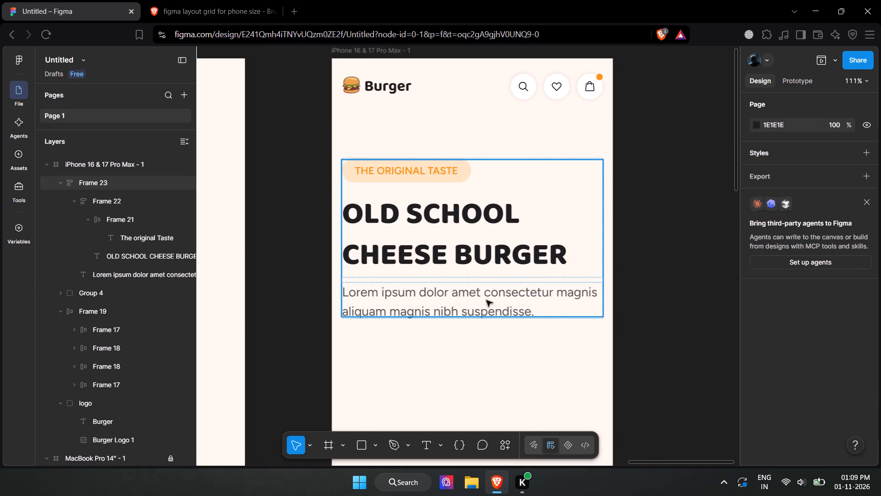
{"action": "left_click", "coordinate": [489, 297]}
{"action": "left_click", "coordinate": [478, 282]}
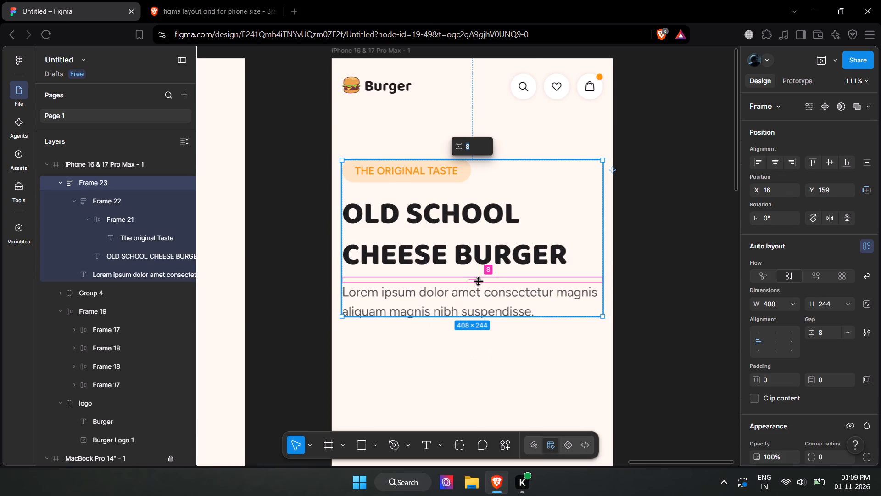
{"action": "left_click", "coordinate": [677, 345]}
{"action": "scroll", "coordinate": [462, 364], "scroll_direction": "down", "scroll_amount": 1, "text": "shift"}
{"action": "scroll", "coordinate": [462, 364], "scroll_direction": "down", "scroll_amount": 2, "text": "ctrl"}
{"action": "scroll", "coordinate": [462, 364], "scroll_direction": "up", "scroll_amount": 8, "text": "shift"}
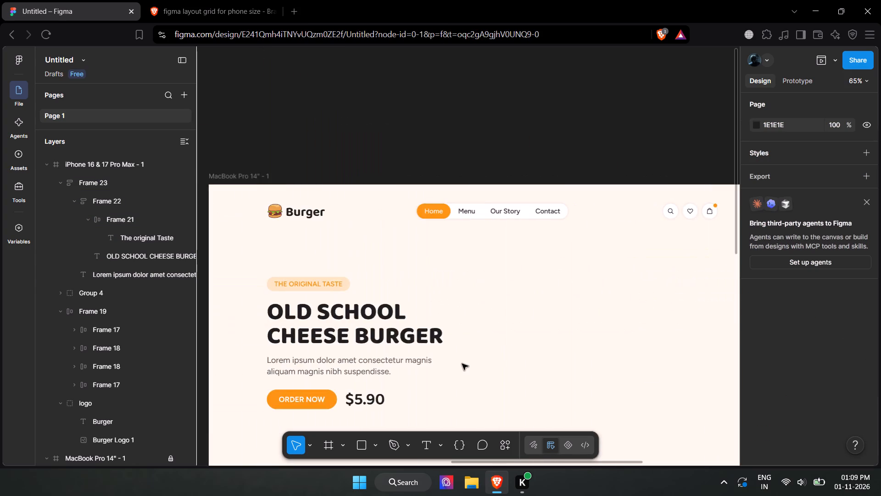
{"action": "scroll", "coordinate": [462, 364], "scroll_direction": "down", "scroll_amount": 6, "text": "shift"}
{"action": "scroll", "coordinate": [464, 364], "scroll_direction": "down", "scroll_amount": 2, "text": "ctrl"}
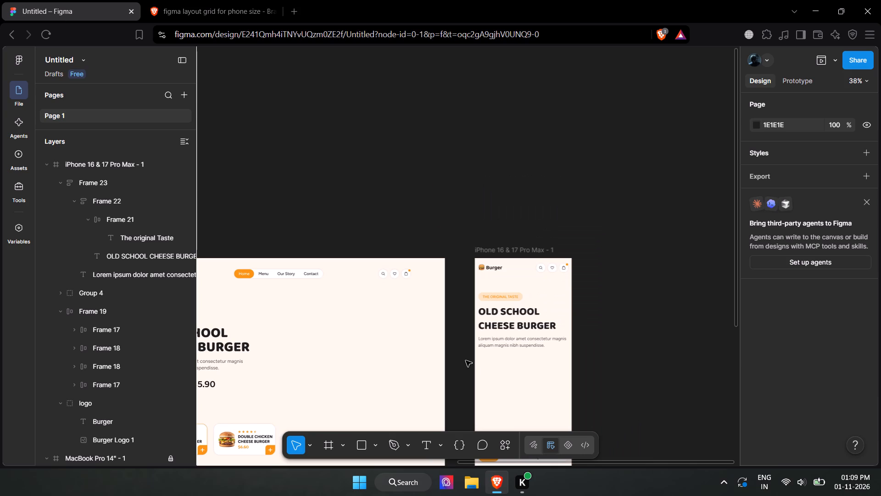
{"action": "scroll", "coordinate": [432, 364], "scroll_direction": "up", "scroll_amount": 1}
{"action": "scroll", "coordinate": [432, 364], "scroll_direction": "down", "scroll_amount": 1}
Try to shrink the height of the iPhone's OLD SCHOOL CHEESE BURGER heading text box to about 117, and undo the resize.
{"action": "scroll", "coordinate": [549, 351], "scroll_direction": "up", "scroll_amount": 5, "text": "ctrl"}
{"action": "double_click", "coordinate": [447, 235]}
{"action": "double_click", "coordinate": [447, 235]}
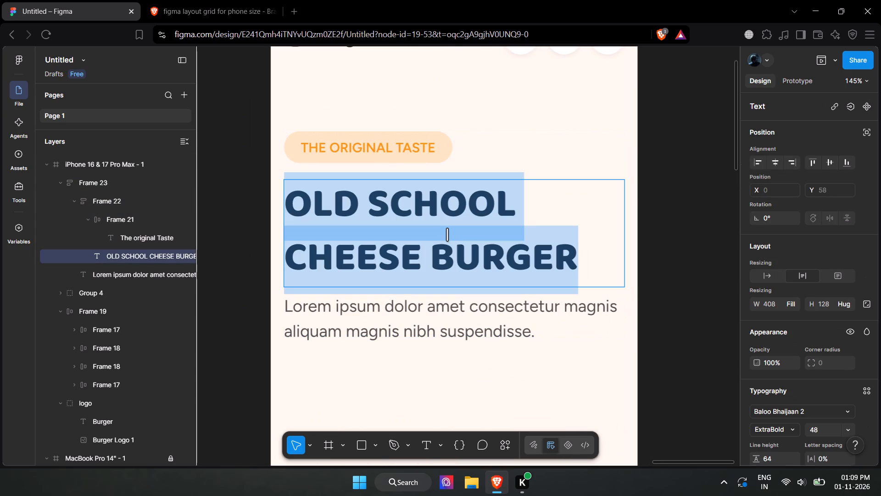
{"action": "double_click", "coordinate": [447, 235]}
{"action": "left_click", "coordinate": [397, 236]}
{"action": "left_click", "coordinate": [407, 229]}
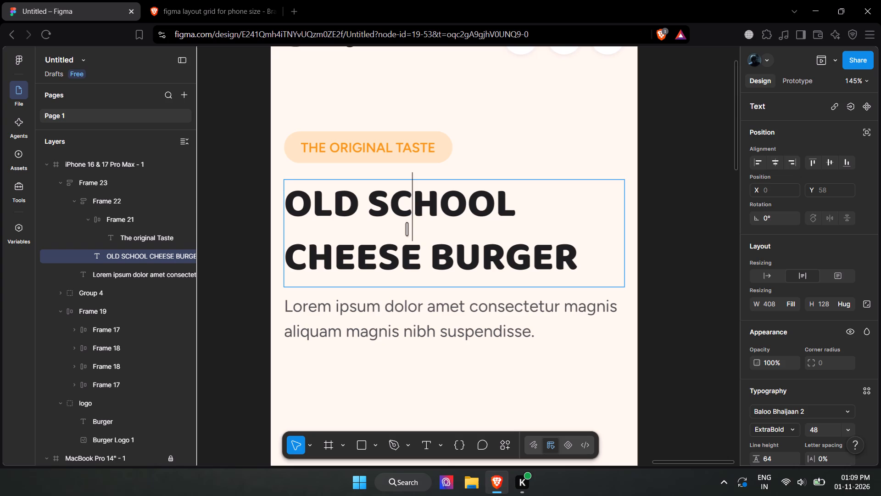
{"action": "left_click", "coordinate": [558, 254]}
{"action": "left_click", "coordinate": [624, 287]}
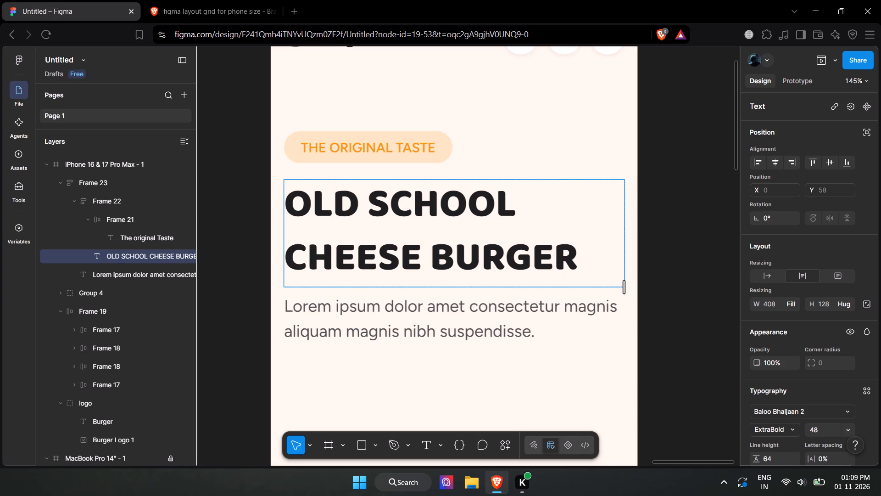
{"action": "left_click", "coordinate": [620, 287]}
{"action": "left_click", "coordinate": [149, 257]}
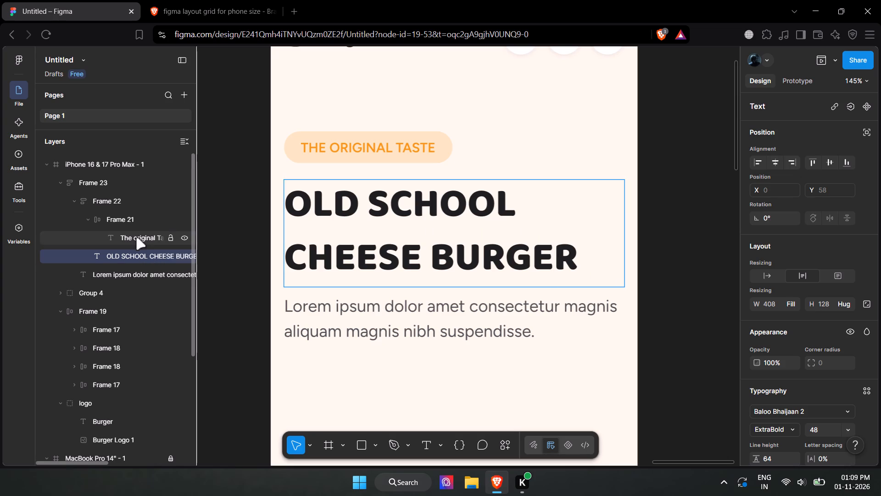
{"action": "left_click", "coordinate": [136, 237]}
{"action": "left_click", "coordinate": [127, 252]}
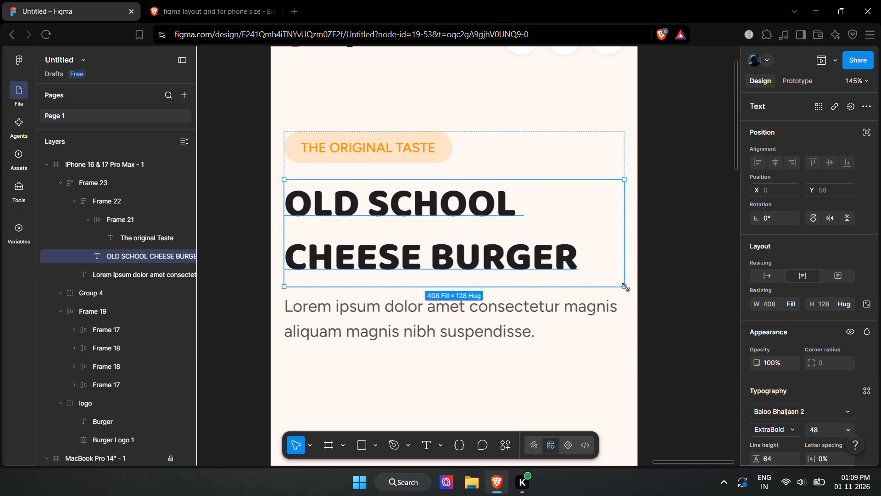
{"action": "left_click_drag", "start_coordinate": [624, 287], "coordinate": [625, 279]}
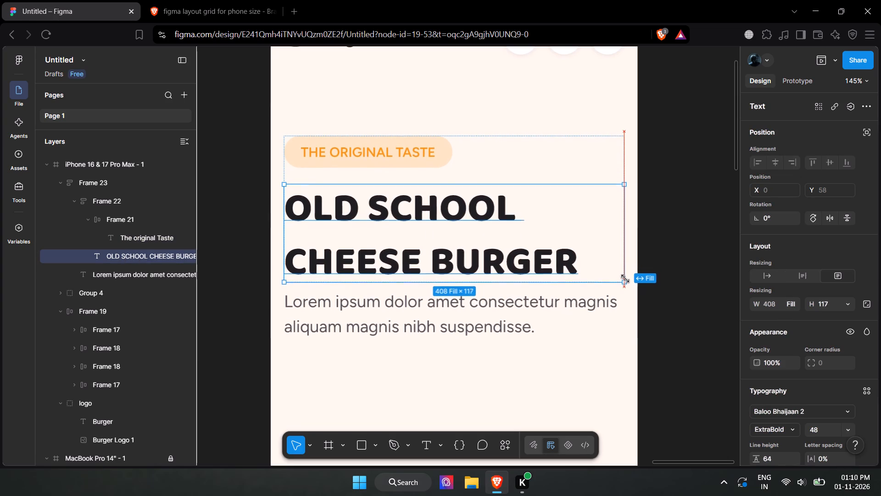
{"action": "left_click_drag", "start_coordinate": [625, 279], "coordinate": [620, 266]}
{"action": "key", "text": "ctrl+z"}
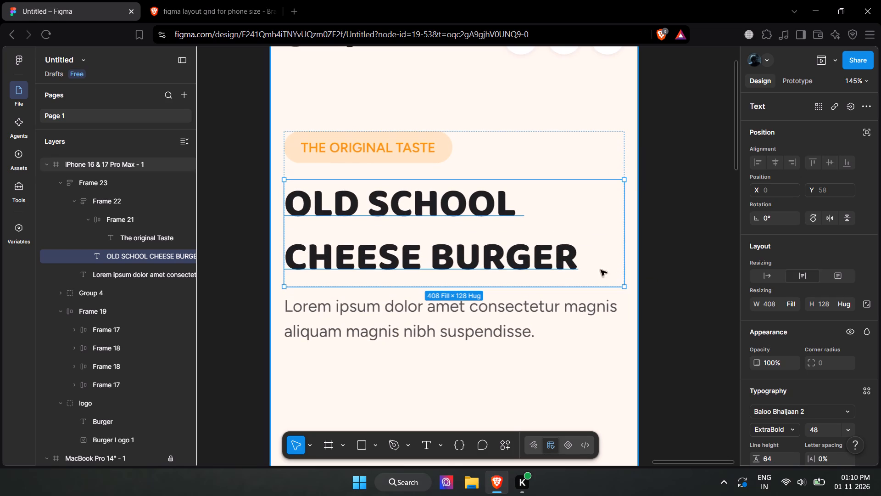
Set the line height of the iPhone's OLD SCHOOL CHEESE BURGER heading to 48.
{"action": "left_click", "coordinate": [394, 238]}
{"action": "triple_click", "coordinate": [486, 247]}
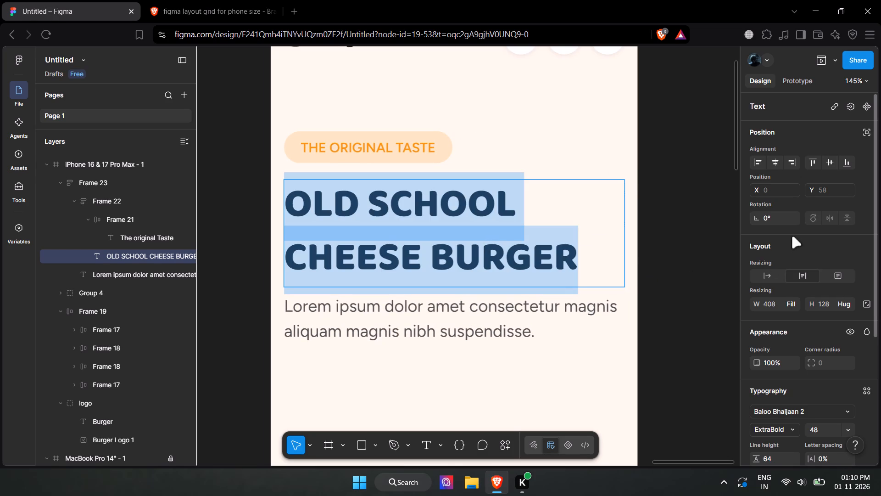
{"action": "scroll", "coordinate": [811, 243], "scroll_direction": "down", "scroll_amount": 1}
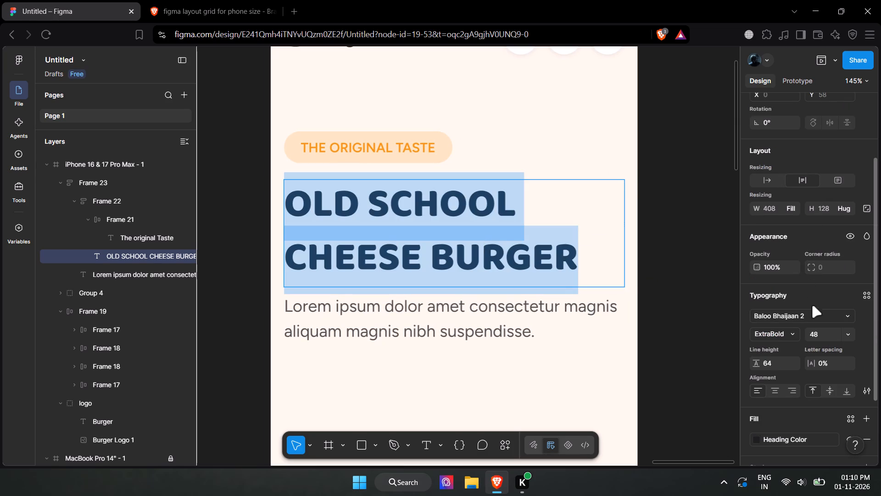
{"action": "left_click", "coordinate": [773, 364]}
{"action": "type", "text": "48"}
{"action": "key", "text": "Return"}
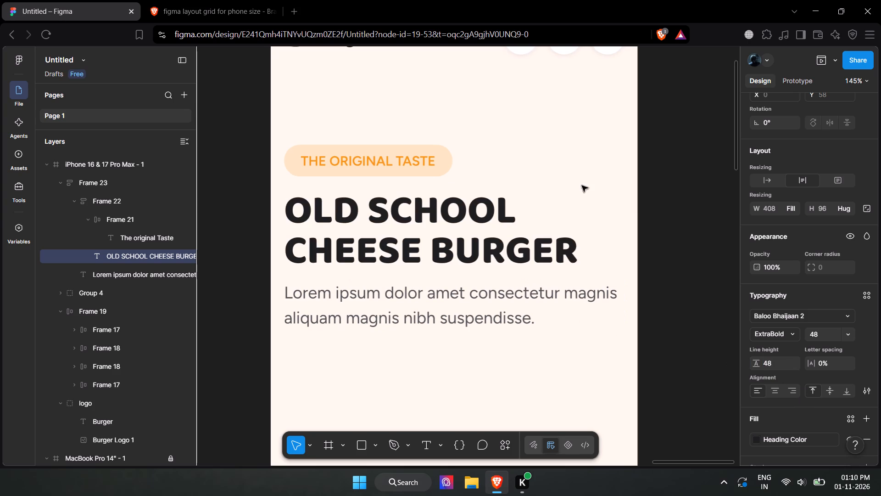
{"action": "left_click", "coordinate": [563, 125]}
{"action": "scroll", "coordinate": [527, 355], "scroll_direction": "down", "scroll_amount": 1, "text": "ctrl"}
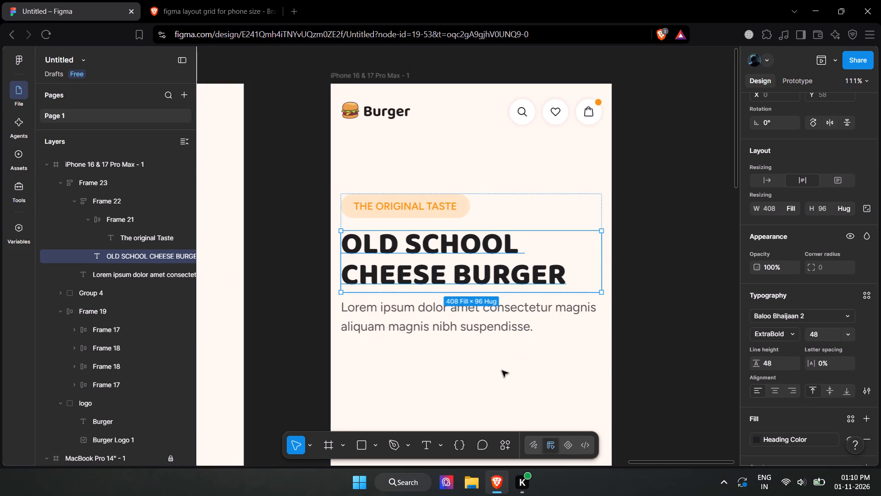
{"action": "left_click", "coordinate": [499, 371]}
Compare the iPhone heading's line spacing with the MacBook design's hero heading.
{"action": "scroll", "coordinate": [482, 363], "scroll_direction": "up", "scroll_amount": 1, "text": "ctrl"}
{"action": "scroll", "coordinate": [482, 363], "scroll_direction": "down", "scroll_amount": 2, "text": "ctrl"}
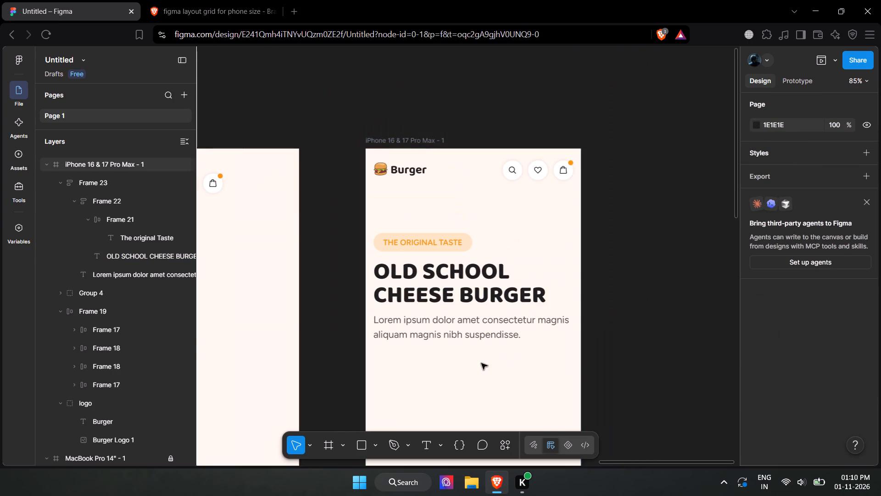
{"action": "scroll", "coordinate": [519, 359], "scroll_direction": "up", "scroll_amount": 11, "text": "shift"}
{"action": "scroll", "coordinate": [519, 359], "scroll_direction": "down", "scroll_amount": 2, "text": "ctrl"}
{"action": "scroll", "coordinate": [521, 359], "scroll_direction": "down", "scroll_amount": 5, "text": "shift"}
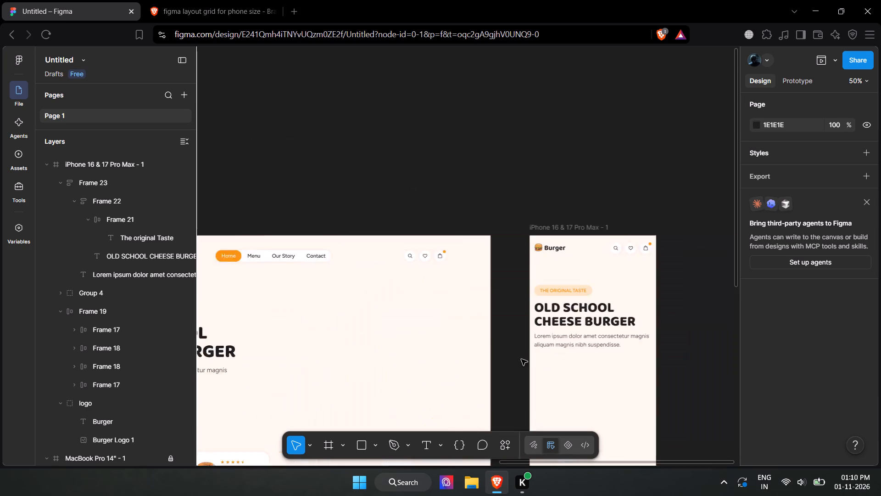
{"action": "scroll", "coordinate": [521, 359], "scroll_direction": "down", "scroll_amount": 1, "text": "shift"}
{"action": "scroll", "coordinate": [571, 364], "scroll_direction": "up", "scroll_amount": 3, "text": "ctrl"}
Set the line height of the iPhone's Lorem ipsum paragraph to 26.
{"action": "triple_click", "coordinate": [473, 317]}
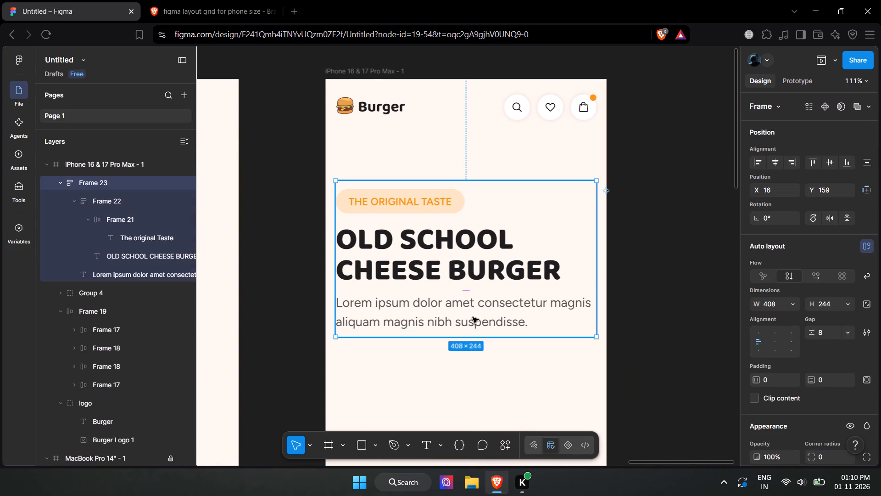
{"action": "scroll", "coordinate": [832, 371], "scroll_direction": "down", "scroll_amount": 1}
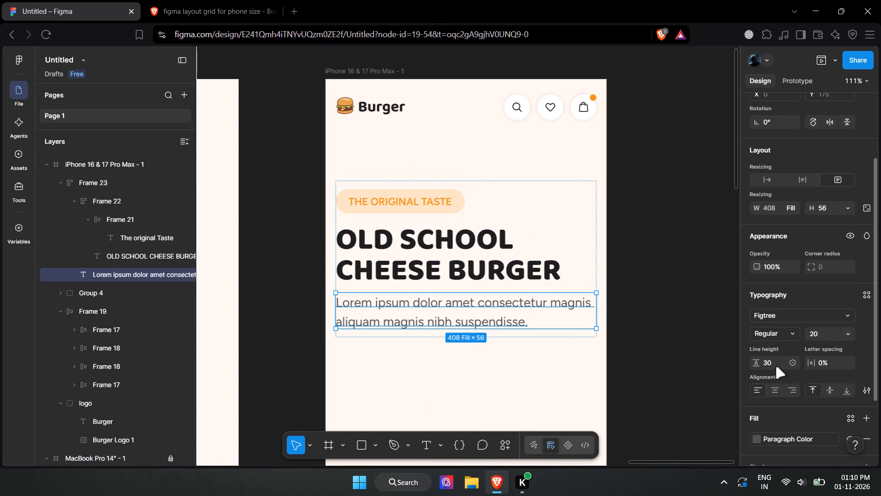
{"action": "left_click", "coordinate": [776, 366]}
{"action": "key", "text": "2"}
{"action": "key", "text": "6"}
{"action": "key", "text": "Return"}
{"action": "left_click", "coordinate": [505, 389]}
Fit the height of the iPhone's Frame 23, which holds the hero text, to its contents.
{"action": "scroll", "coordinate": [537, 367], "scroll_direction": "down", "scroll_amount": 3, "text": "ctrl"}
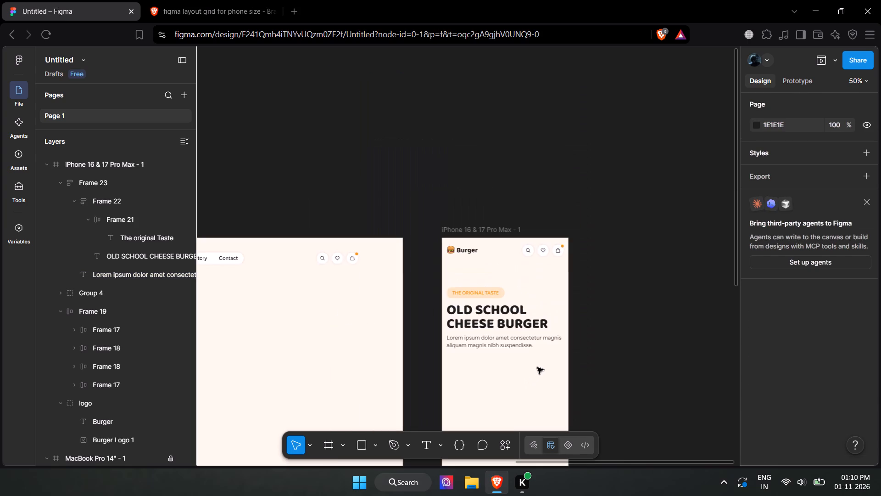
{"action": "scroll", "coordinate": [537, 367], "scroll_direction": "up", "scroll_amount": 4, "text": "shift"}
{"action": "scroll", "coordinate": [537, 367], "scroll_direction": "down", "scroll_amount": 3, "text": "shift"}
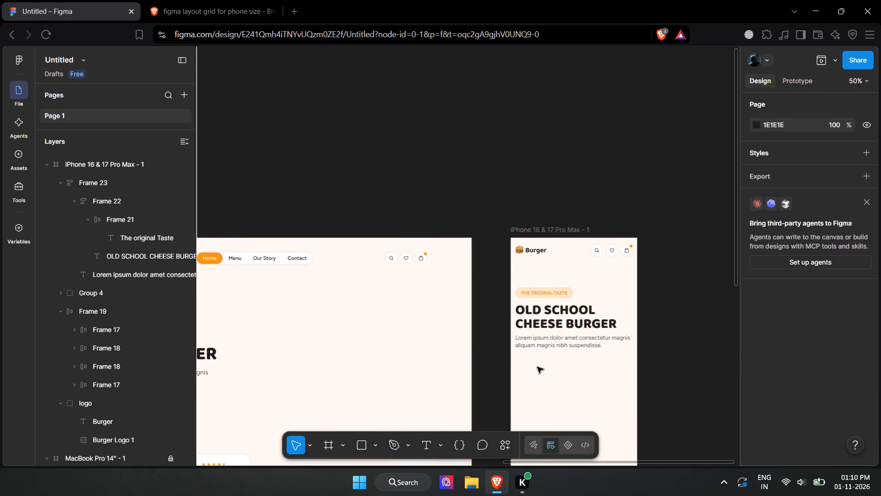
{"action": "scroll", "coordinate": [537, 367], "scroll_direction": "up", "scroll_amount": 5, "text": "shift"}
{"action": "scroll", "coordinate": [537, 367], "scroll_direction": "down", "scroll_amount": 4, "text": "shift"}
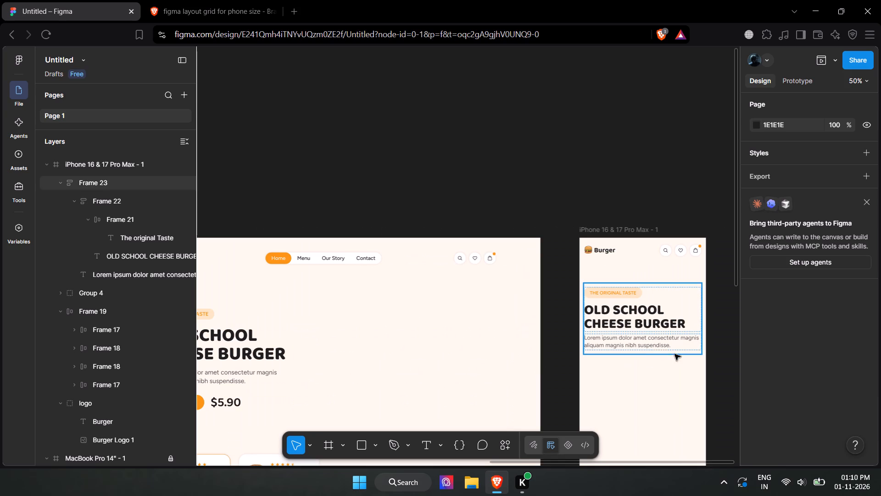
{"action": "triple_click", "coordinate": [654, 349]}
Check the iPhone paragraph's typography settings and compare its line spacing with the MacBook design's paragraph.
{"action": "triple_click", "coordinate": [641, 336]}
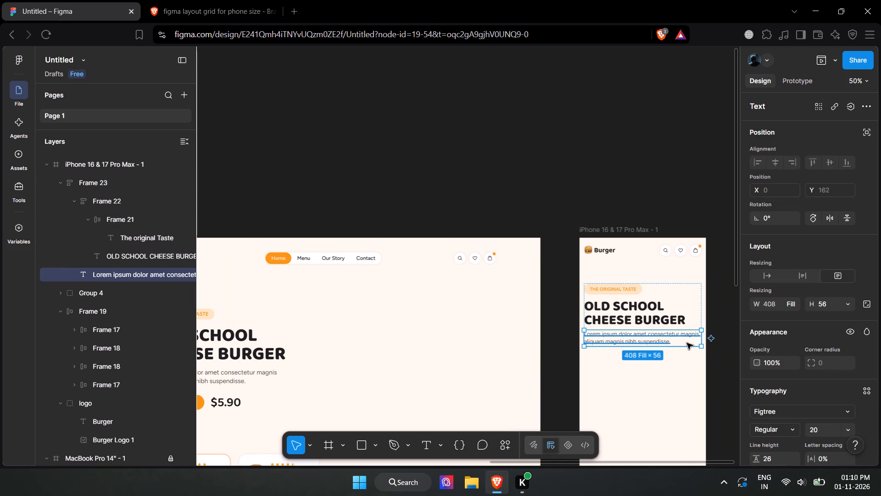
{"action": "scroll", "coordinate": [807, 371], "scroll_direction": "down", "scroll_amount": 1}
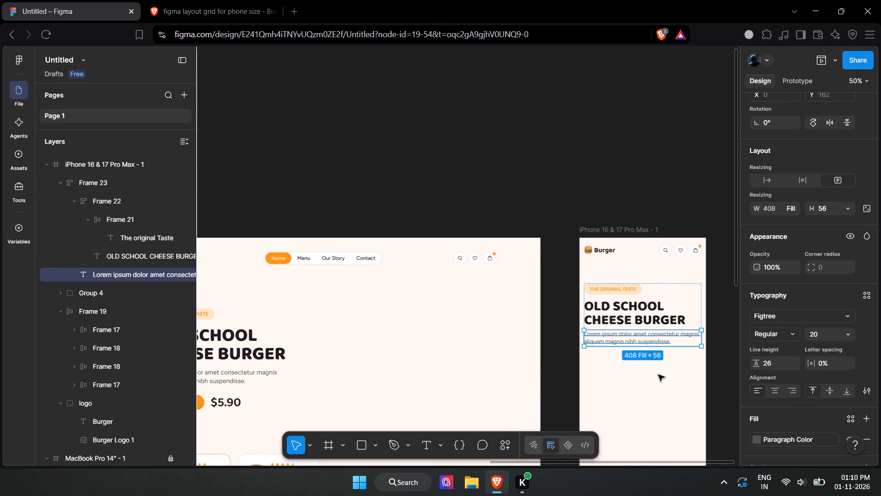
{"action": "scroll", "coordinate": [658, 375], "scroll_direction": "up", "scroll_amount": 2, "text": "ctrl"}
{"action": "scroll", "coordinate": [658, 374], "scroll_direction": "up", "scroll_amount": 7, "text": "shift"}
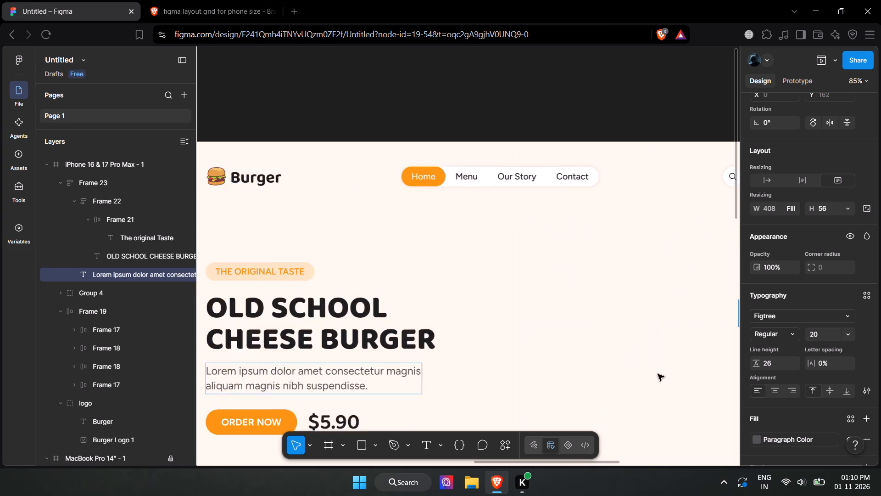
{"action": "scroll", "coordinate": [657, 374], "scroll_direction": "down", "scroll_amount": 5, "text": "shift"}
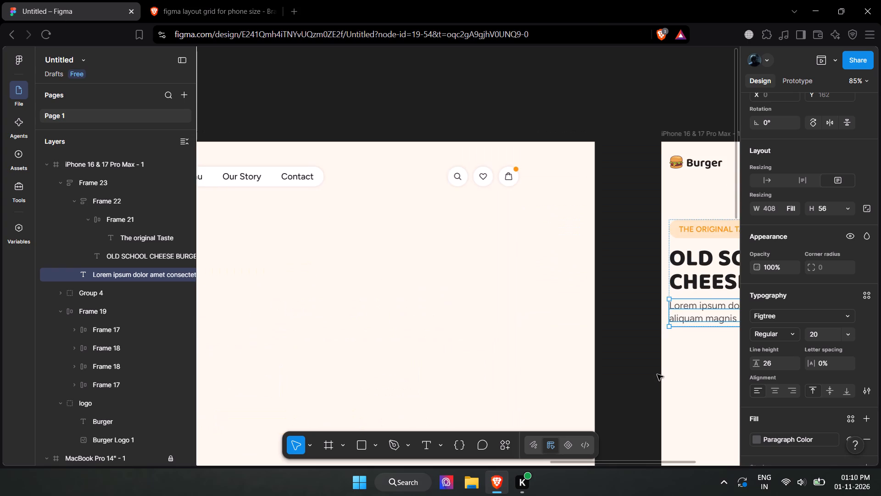
{"action": "scroll", "coordinate": [657, 374], "scroll_direction": "down", "scroll_amount": 2, "text": "shift"}
{"action": "left_click", "coordinate": [667, 368]}
{"action": "scroll", "coordinate": [585, 373], "scroll_direction": "up", "scroll_amount": 7, "text": "shift"}
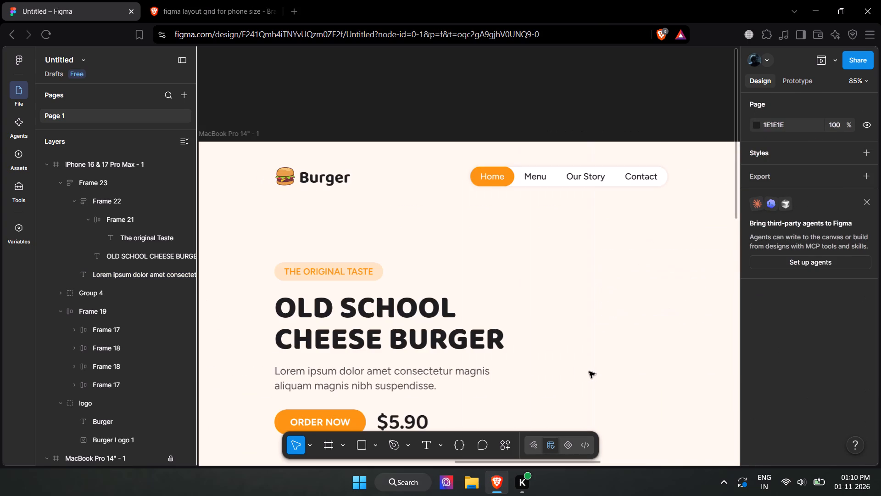
{"action": "scroll", "coordinate": [589, 372], "scroll_direction": "down", "scroll_amount": 6, "text": "shift"}
{"action": "scroll", "coordinate": [591, 372], "scroll_direction": "up", "scroll_amount": 1, "text": "shift"}
{"action": "scroll", "coordinate": [591, 372], "scroll_direction": "down", "scroll_amount": 2, "text": "shift"}
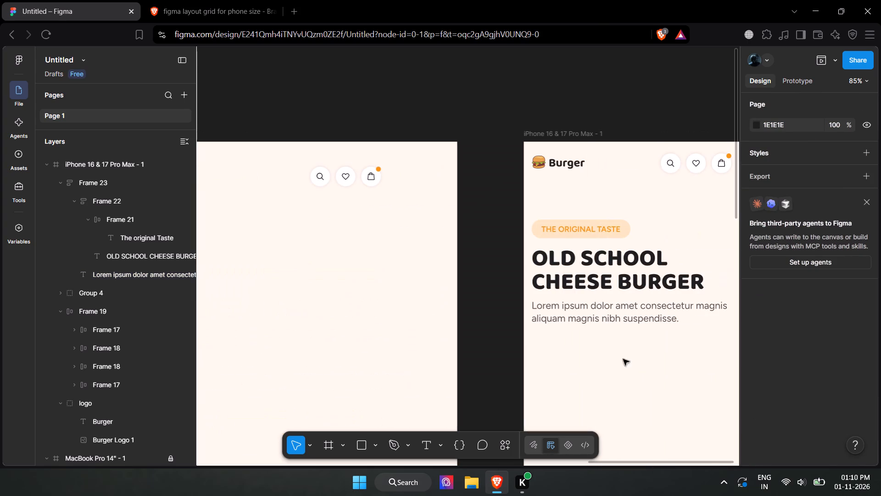
Set the line height of the iPhone's Lorem ipsum paragraph to 28.
{"action": "triple_click", "coordinate": [659, 314]}
{"action": "scroll", "coordinate": [848, 400], "scroll_direction": "down", "scroll_amount": 2}
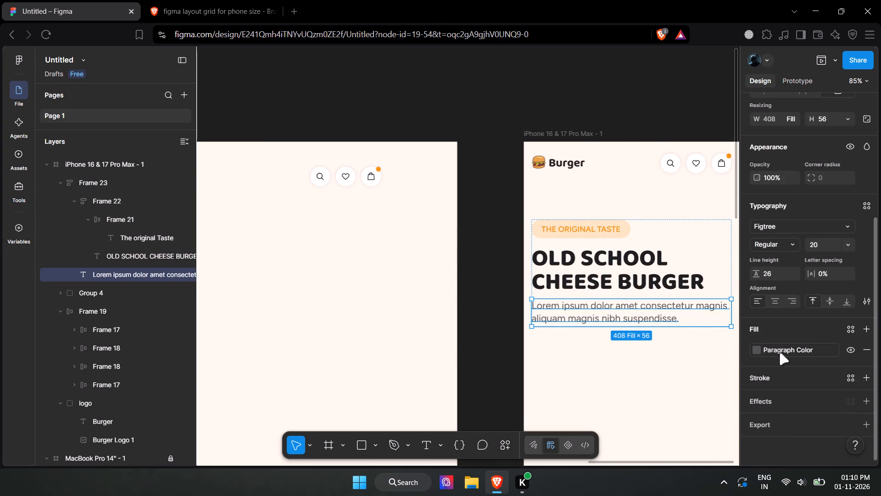
{"action": "left_click", "coordinate": [771, 278]}
{"action": "type", "text": "28"}
{"action": "left_click", "coordinate": [665, 412]}
Compare the spacing of the iPhone's badge, heading and paragraph with the MacBook design's hero section.
{"action": "scroll", "coordinate": [627, 353], "scroll_direction": "up", "scroll_amount": 6, "text": "shift"}
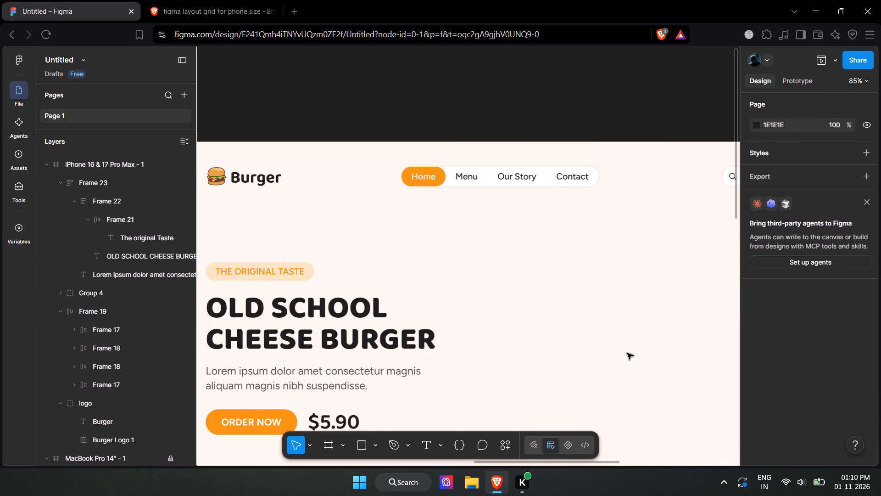
{"action": "scroll", "coordinate": [627, 353], "scroll_direction": "down", "scroll_amount": 6, "text": "shift"}
{"action": "scroll", "coordinate": [627, 353], "scroll_direction": "up", "scroll_amount": 7, "text": "shift"}
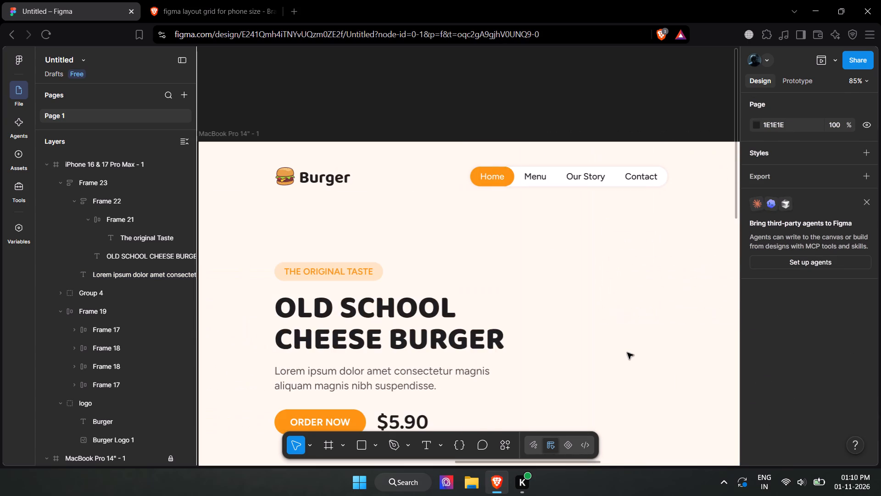
{"action": "scroll", "coordinate": [627, 353], "scroll_direction": "down", "scroll_amount": 6, "text": "shift"}
{"action": "scroll", "coordinate": [627, 353], "scroll_direction": "up", "scroll_amount": 5, "text": "shift"}
{"action": "scroll", "coordinate": [627, 353], "scroll_direction": "down", "scroll_amount": 5, "text": "shift"}
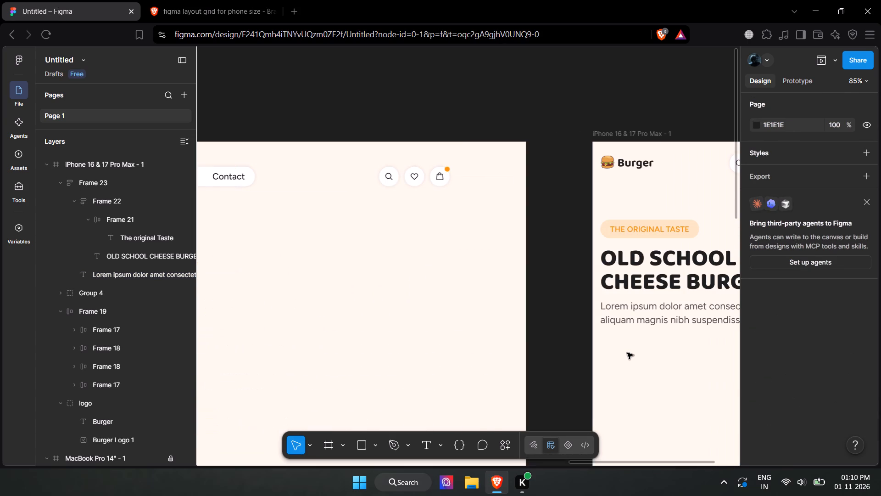
{"action": "scroll", "coordinate": [627, 353], "scroll_direction": "down", "scroll_amount": 2, "text": "shift"}
{"action": "scroll", "coordinate": [627, 353], "scroll_direction": "up", "scroll_amount": 7, "text": "shift"}
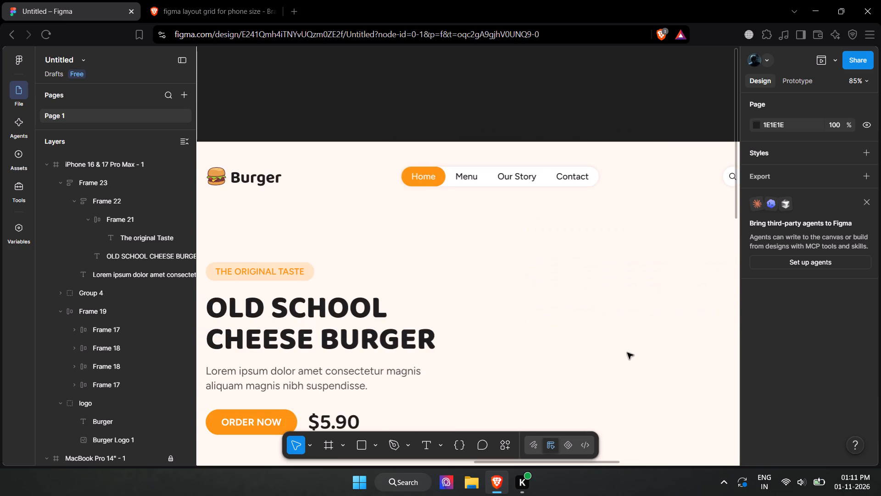
{"action": "scroll", "coordinate": [627, 353], "scroll_direction": "down", "scroll_amount": 6, "text": "shift"}
{"action": "scroll", "coordinate": [627, 353], "scroll_direction": "up", "scroll_amount": 4, "text": "shift"}
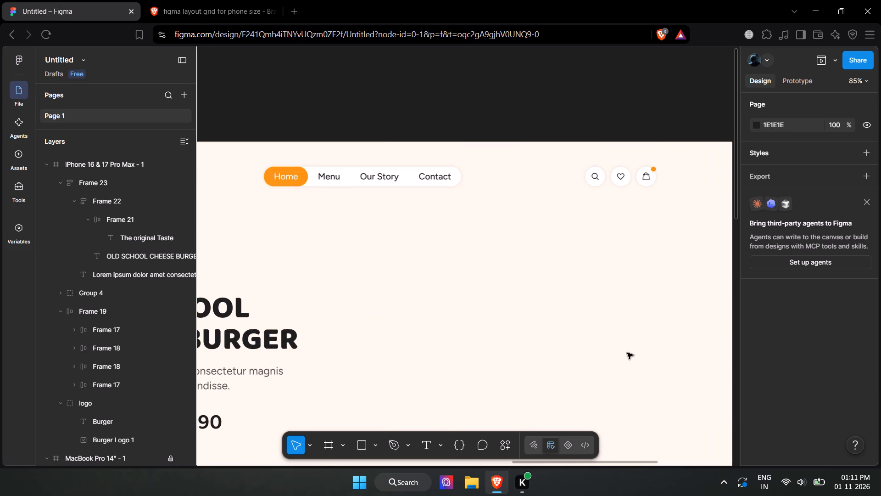
{"action": "scroll", "coordinate": [627, 353], "scroll_direction": "down", "scroll_amount": 5, "text": "shift"}
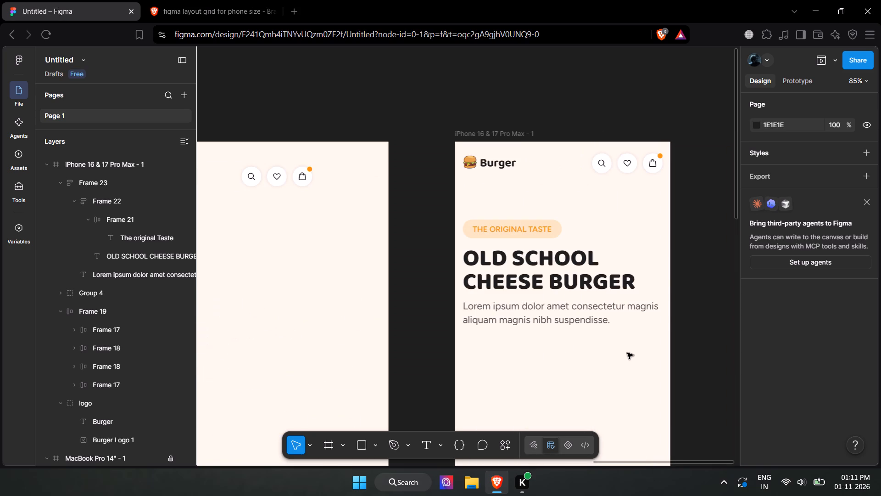
{"action": "scroll", "coordinate": [627, 353], "scroll_direction": "up", "scroll_amount": 6, "text": "shift"}
{"action": "scroll", "coordinate": [627, 353], "scroll_direction": "down", "scroll_amount": 4, "text": "shift"}
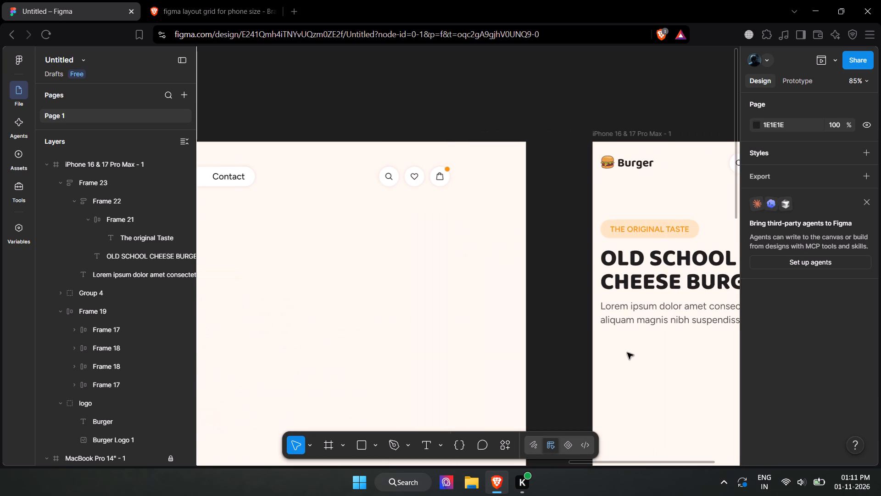
Compare the iPhone's hero section with the MacBook design and check the layout and fill settings of its The Original Taste badge.
{"action": "scroll", "coordinate": [627, 353], "scroll_direction": "down", "scroll_amount": 4, "text": "shift"}
{"action": "scroll", "coordinate": [627, 353], "scroll_direction": "up", "scroll_amount": 6, "text": "shift"}
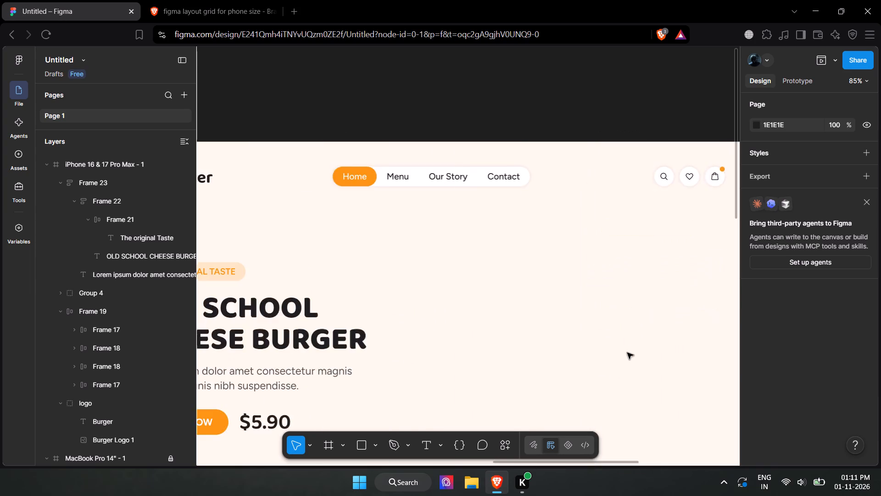
{"action": "scroll", "coordinate": [627, 353], "scroll_direction": "up", "scroll_amount": 4, "text": "shift"}
{"action": "scroll", "coordinate": [627, 353], "scroll_direction": "down", "scroll_amount": 8, "text": "shift"}
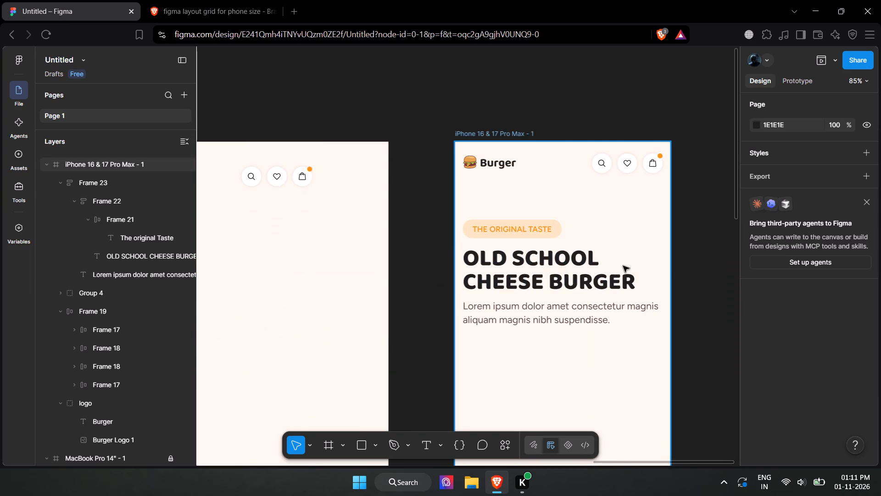
{"action": "scroll", "coordinate": [623, 266], "scroll_direction": "up", "scroll_amount": 1, "text": "ctrl"}
{"action": "triple_click", "coordinate": [468, 220]}
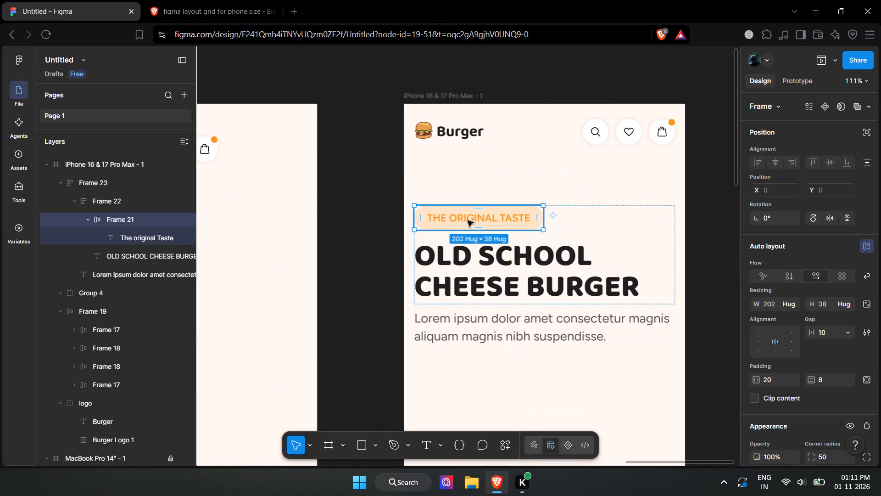
{"action": "scroll", "coordinate": [771, 353], "scroll_direction": "down", "scroll_amount": 2}
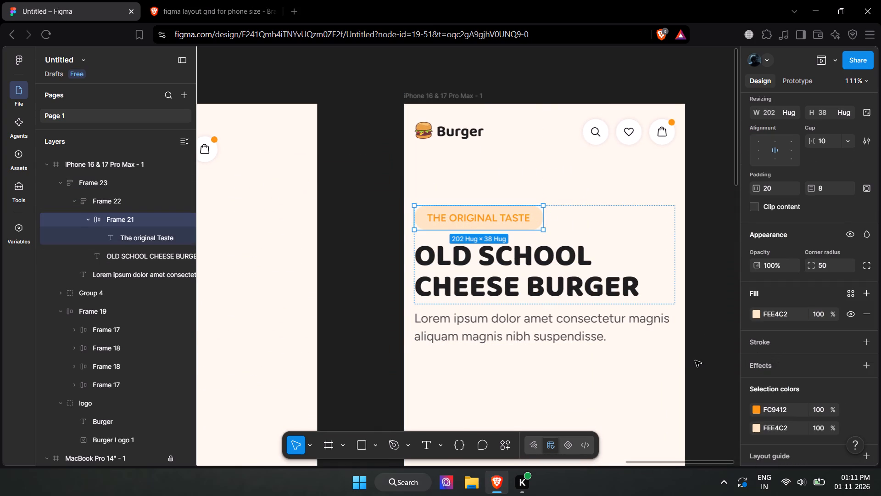
{"action": "left_click", "coordinate": [629, 395]}
Review the MacBook design's hero text, order button, price and burger cards against the iPhone layout.
{"action": "scroll", "coordinate": [544, 358], "scroll_direction": "down", "scroll_amount": 2, "text": "shift"}
{"action": "scroll", "coordinate": [482, 352], "scroll_direction": "up", "scroll_amount": 7}
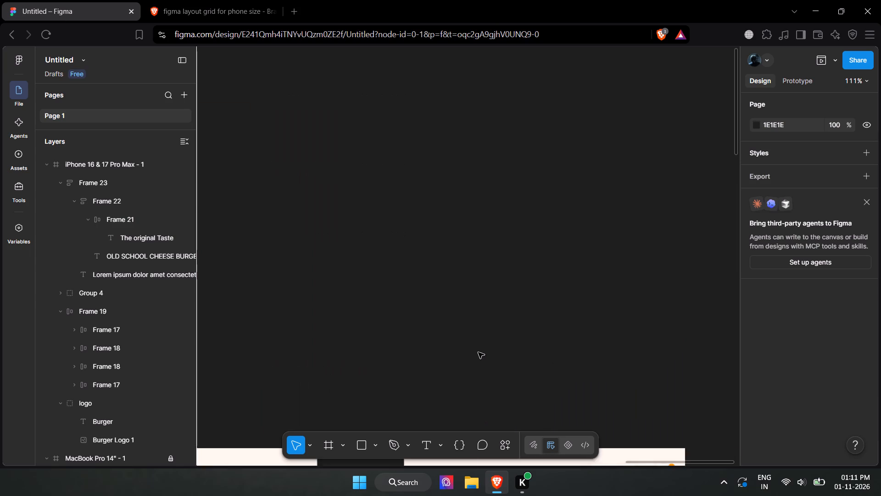
{"action": "scroll", "coordinate": [478, 352], "scroll_direction": "up", "scroll_amount": 6}
{"action": "scroll", "coordinate": [476, 356], "scroll_direction": "down", "scroll_amount": 8, "text": "shift"}
{"action": "scroll", "coordinate": [484, 355], "scroll_direction": "up", "scroll_amount": 7, "text": "shift"}
{"action": "scroll", "coordinate": [484, 355], "scroll_direction": "down", "scroll_amount": 2, "text": "ctrl"}
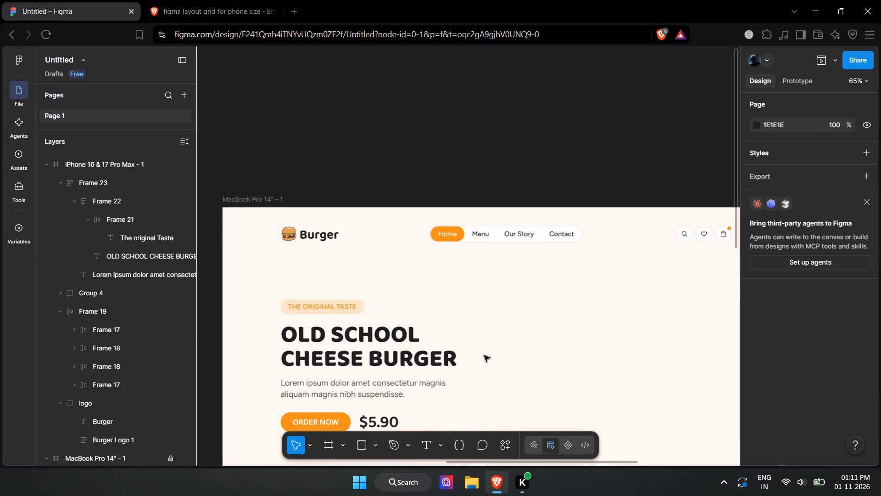
{"action": "scroll", "coordinate": [484, 355], "scroll_direction": "down", "scroll_amount": 6, "text": "shift"}
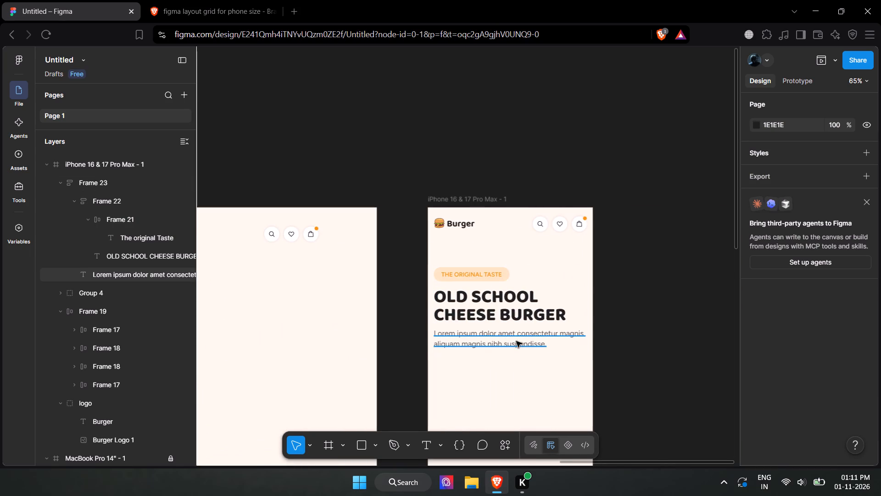
{"action": "scroll", "coordinate": [514, 329], "scroll_direction": "up", "scroll_amount": 1, "text": "ctrl"}
{"action": "scroll", "coordinate": [512, 329], "scroll_direction": "up", "scroll_amount": 12, "text": "shift"}
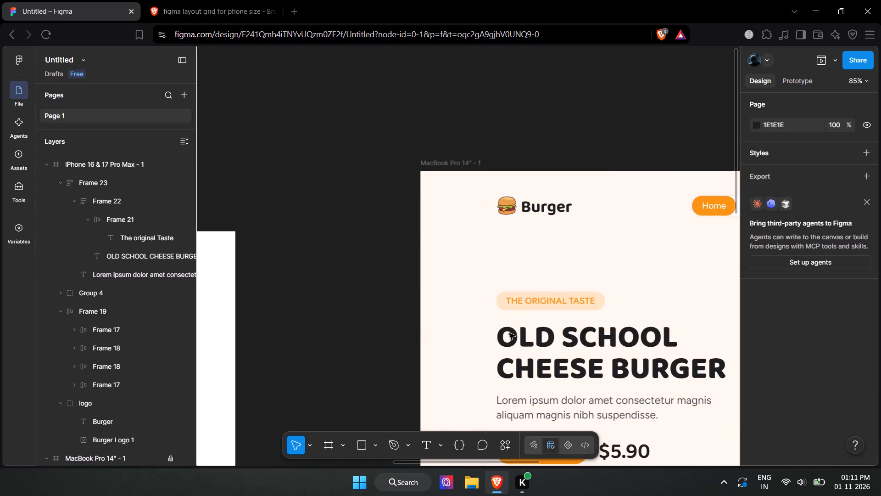
{"action": "scroll", "coordinate": [509, 333], "scroll_direction": "down", "scroll_amount": 3, "text": "shift"}
{"action": "scroll", "coordinate": [509, 333], "scroll_direction": "down", "scroll_amount": 2, "text": "ctrl"}
{"action": "scroll", "coordinate": [509, 333], "scroll_direction": "down", "scroll_amount": 3}
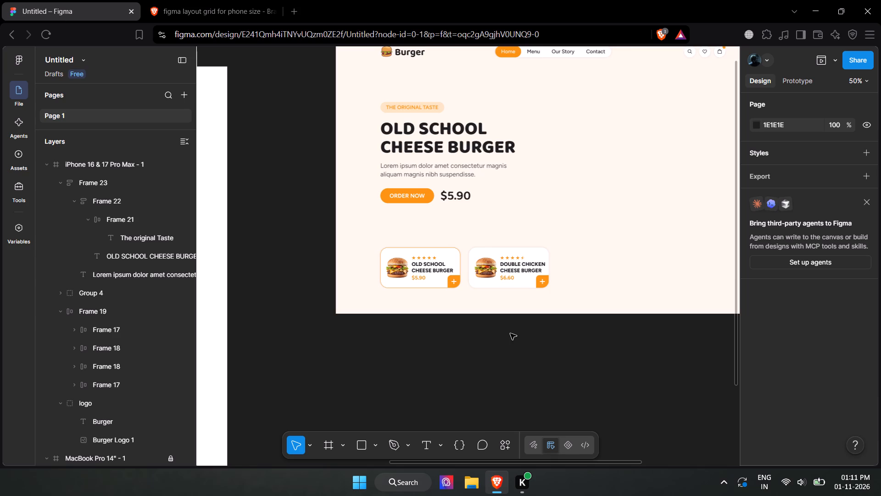
{"action": "scroll", "coordinate": [510, 333], "scroll_direction": "down", "scroll_amount": 6, "text": "shift"}
{"action": "scroll", "coordinate": [510, 333], "scroll_direction": "up", "scroll_amount": 2}
{"action": "scroll", "coordinate": [438, 253], "scroll_direction": "up", "scroll_amount": 3, "text": "shift"}
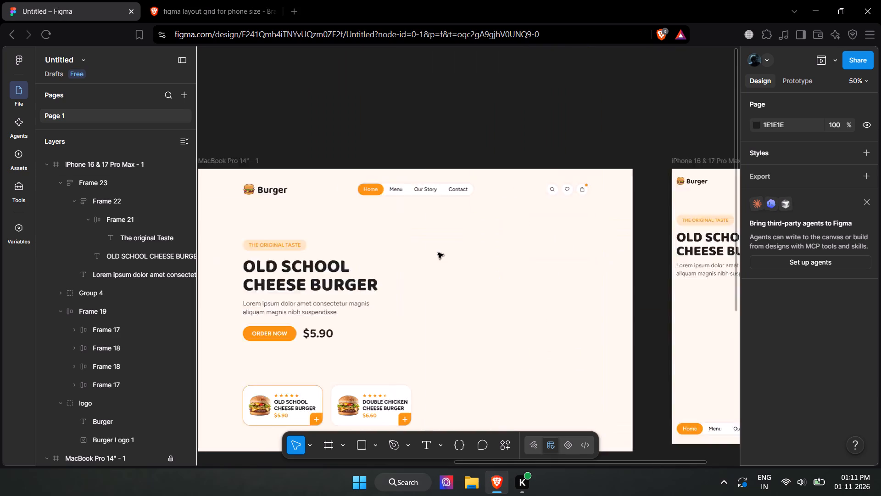
Set the vertical gap between the iPhone's The Original Taste badge and the Old School Cheese Burger heading to 22.
{"action": "scroll", "coordinate": [438, 253], "scroll_direction": "up", "scroll_amount": 2, "text": "shift"}
{"action": "scroll", "coordinate": [438, 253], "scroll_direction": "down", "scroll_amount": 6, "text": "shift"}
{"action": "scroll", "coordinate": [401, 238], "scroll_direction": "up", "scroll_amount": 5, "text": "ctrl"}
{"action": "double_click", "coordinate": [308, 201]}
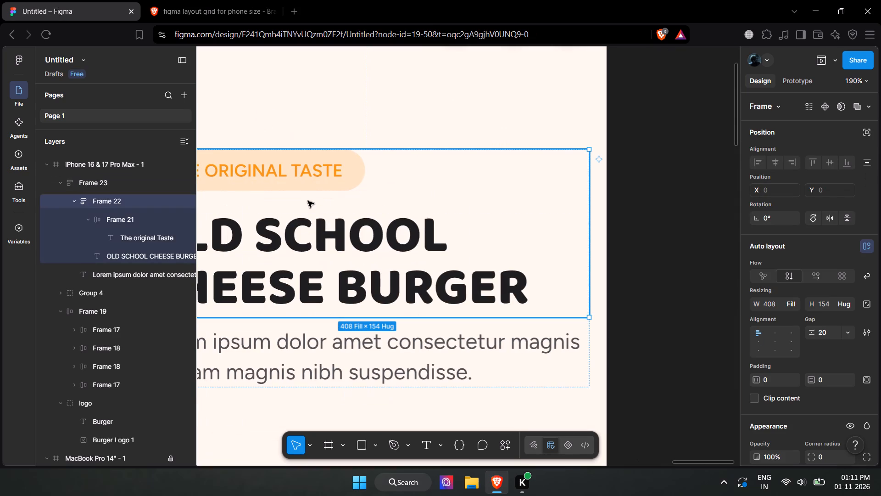
{"action": "triple_click", "coordinate": [308, 201]}
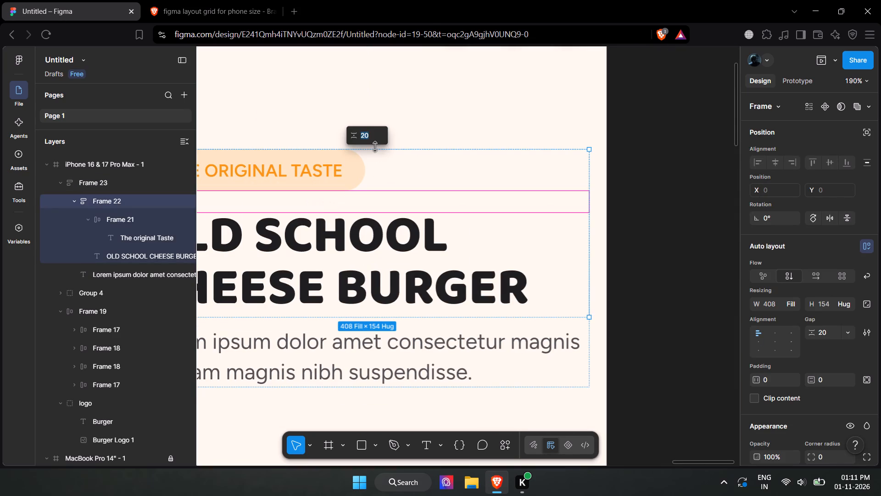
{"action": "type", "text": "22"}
{"action": "left_click", "coordinate": [393, 93]}
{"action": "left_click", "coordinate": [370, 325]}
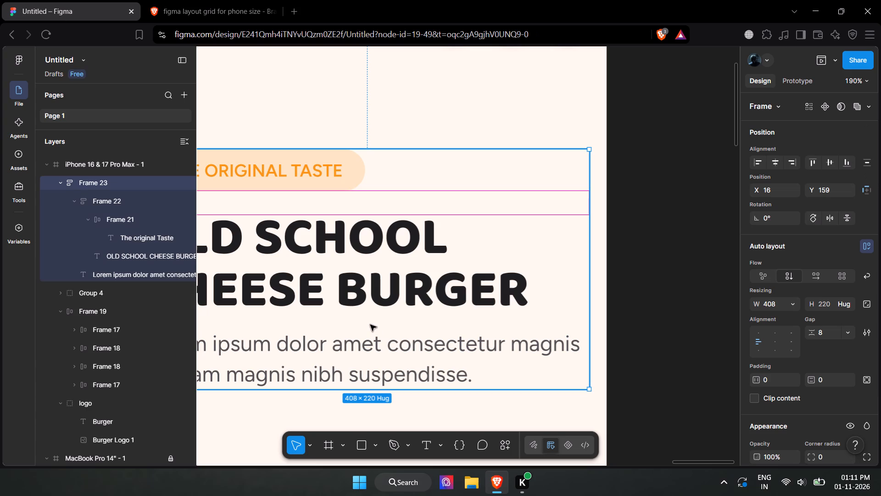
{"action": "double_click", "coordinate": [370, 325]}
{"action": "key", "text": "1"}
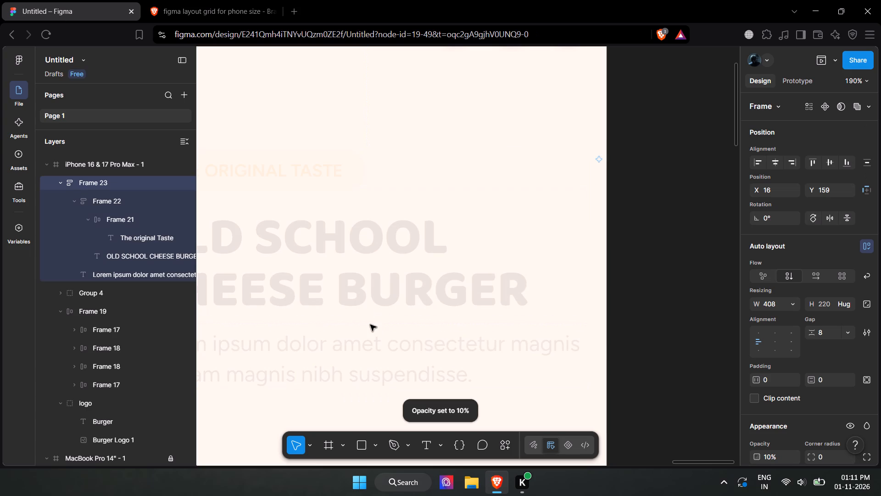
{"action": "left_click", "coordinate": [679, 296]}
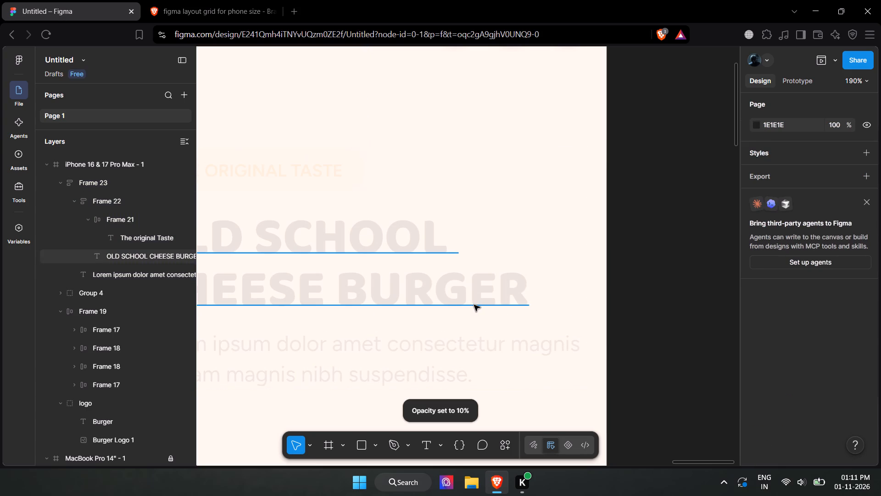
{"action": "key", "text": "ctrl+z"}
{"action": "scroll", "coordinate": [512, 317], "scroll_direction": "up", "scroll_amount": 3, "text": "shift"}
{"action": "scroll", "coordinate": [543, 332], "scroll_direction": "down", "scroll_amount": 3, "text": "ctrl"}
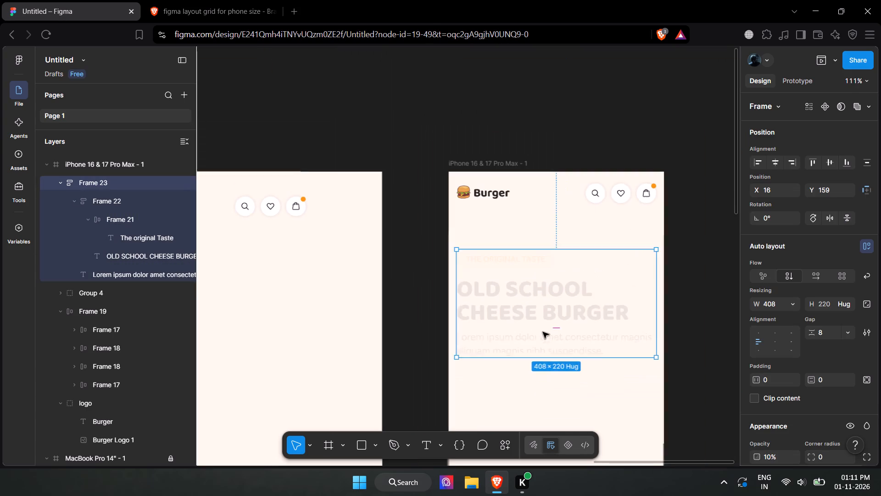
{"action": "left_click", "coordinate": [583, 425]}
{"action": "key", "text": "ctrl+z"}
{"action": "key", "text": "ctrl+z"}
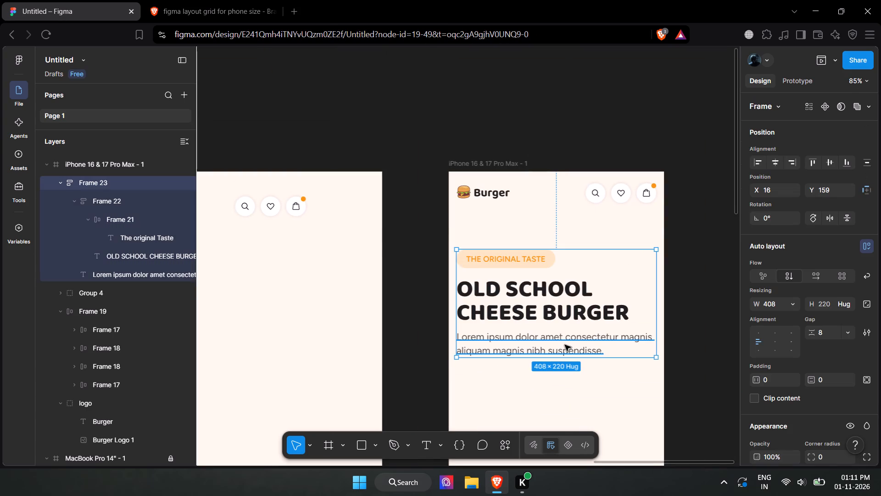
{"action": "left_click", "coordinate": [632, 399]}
Select the iPhone's hero text frame containing the badge, heading and Lorem ipsum paragraph.
{"action": "scroll", "coordinate": [569, 333], "scroll_direction": "up", "scroll_amount": 1, "text": "shift"}
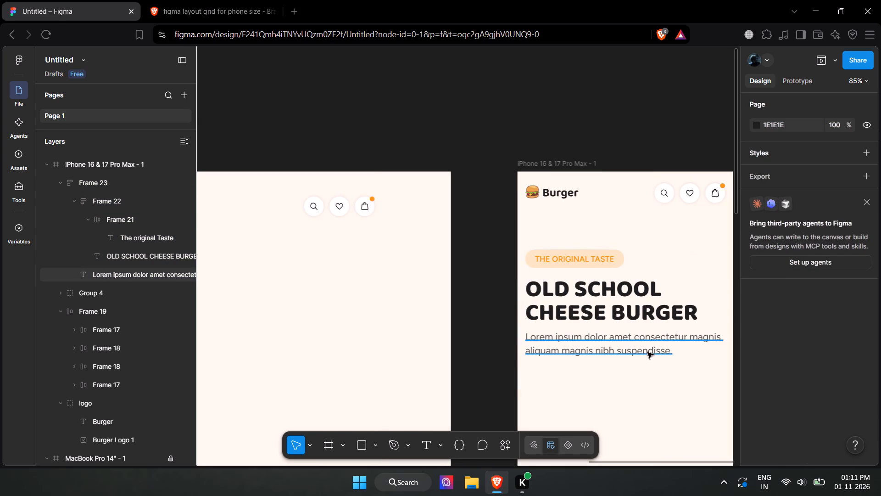
{"action": "scroll", "coordinate": [647, 352], "scroll_direction": "up", "scroll_amount": 2, "text": "ctrl"}
{"action": "left_click", "coordinate": [595, 220]}
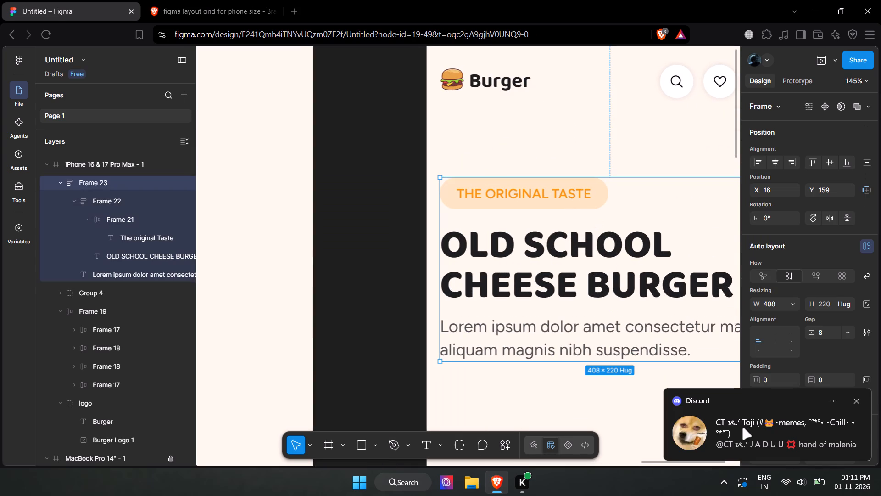
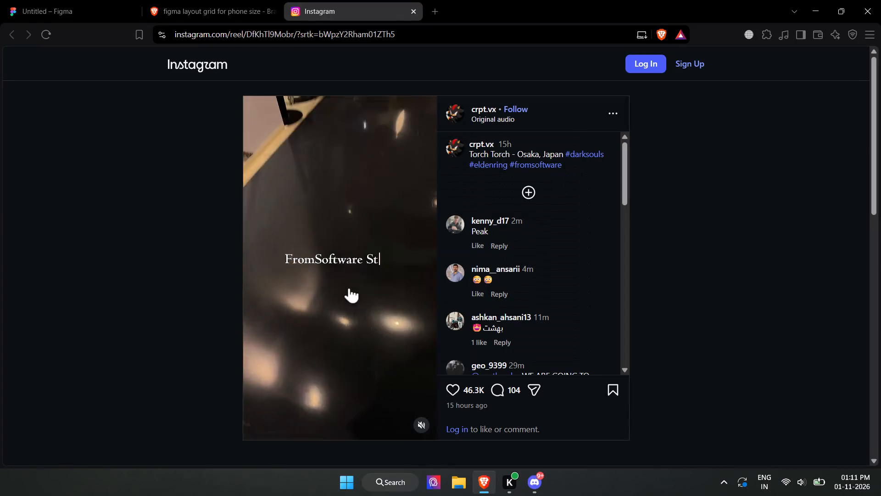
Watch the Torch Torch - Osaka, Japan Instagram reel with its sound turned on.
{"action": "left_click", "coordinate": [421, 425]}
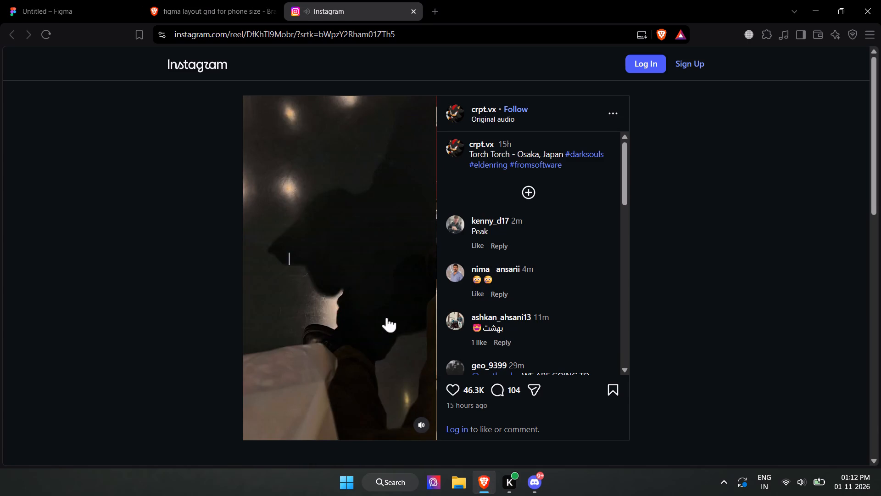
{"action": "left_click", "coordinate": [386, 317]}
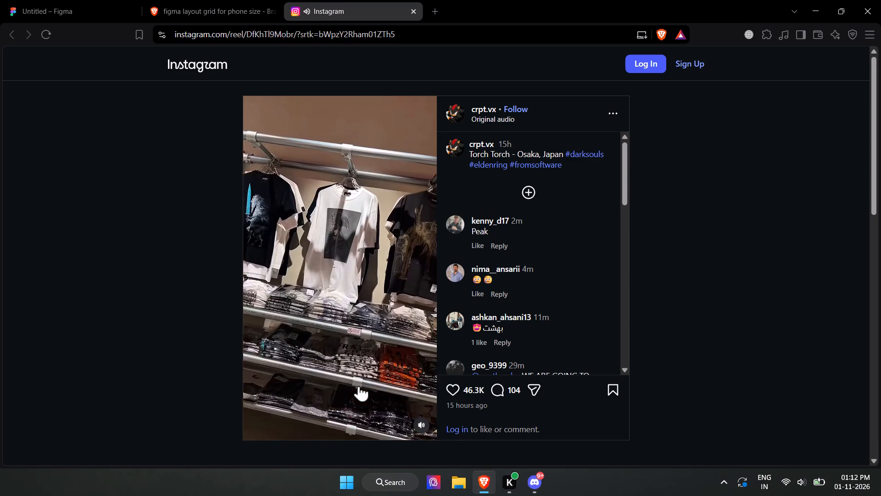
{"action": "left_click", "coordinate": [354, 309]}
Leave the Instagram reel and switch back to the Untitled Figma design file.
{"action": "left_click", "coordinate": [188, 11]}
{"action": "left_click", "coordinate": [56, 0]}
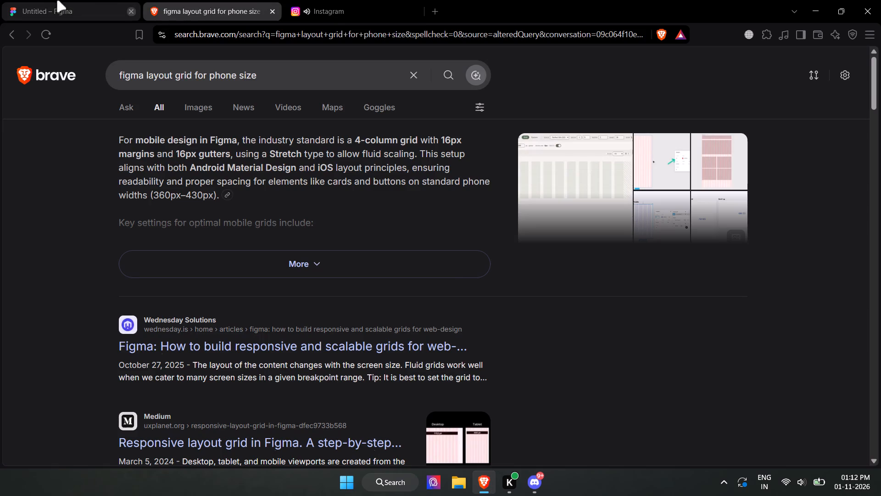